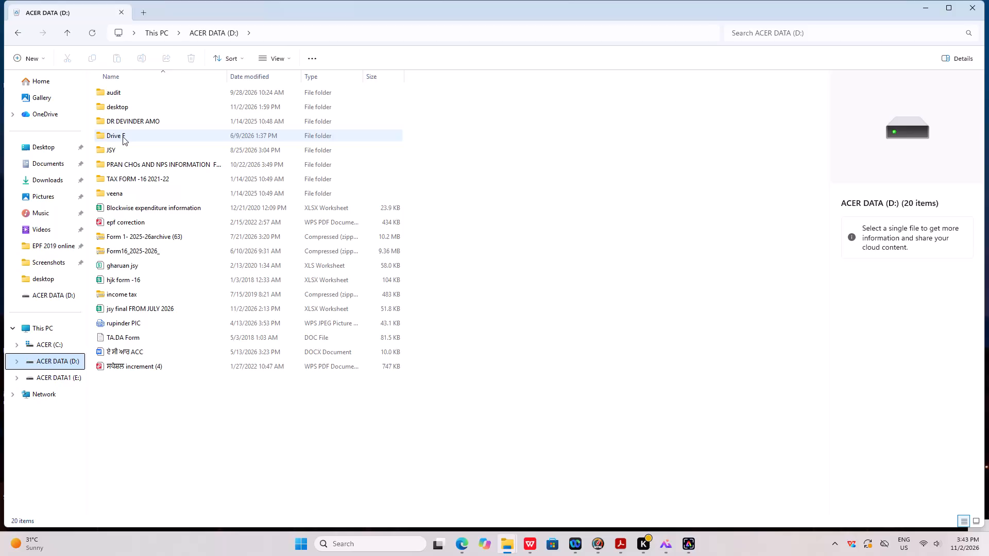
Open the Drive F folder on ACER DATA (D:).
double_click(127, 136)
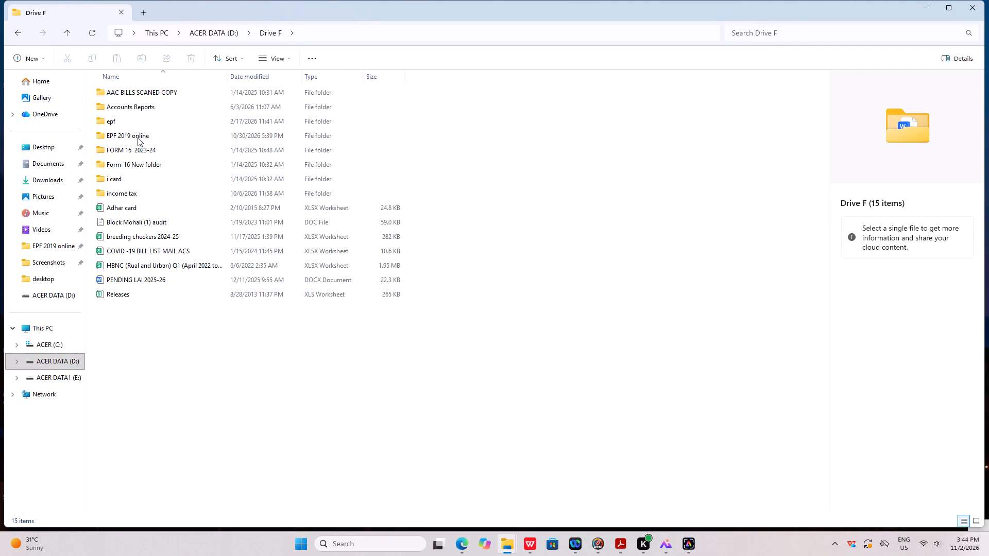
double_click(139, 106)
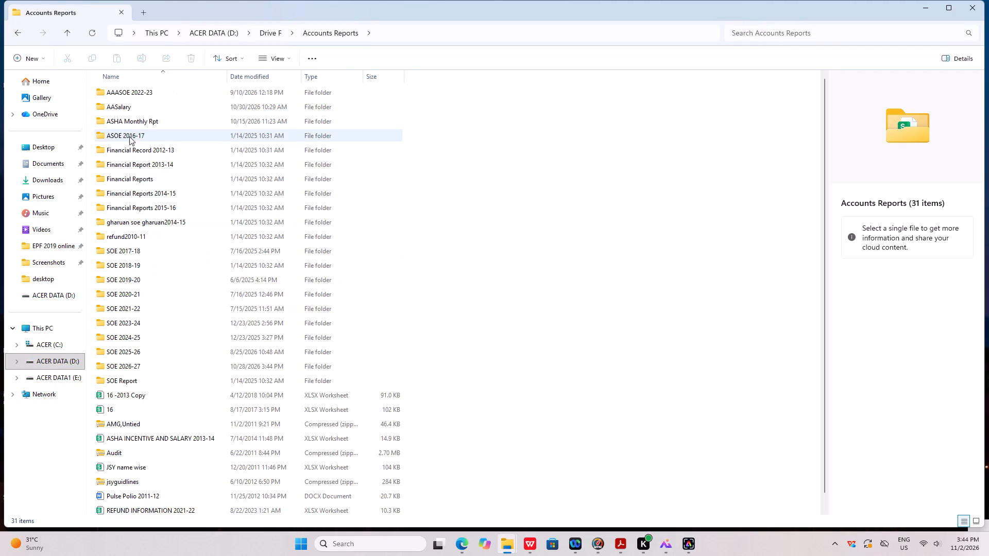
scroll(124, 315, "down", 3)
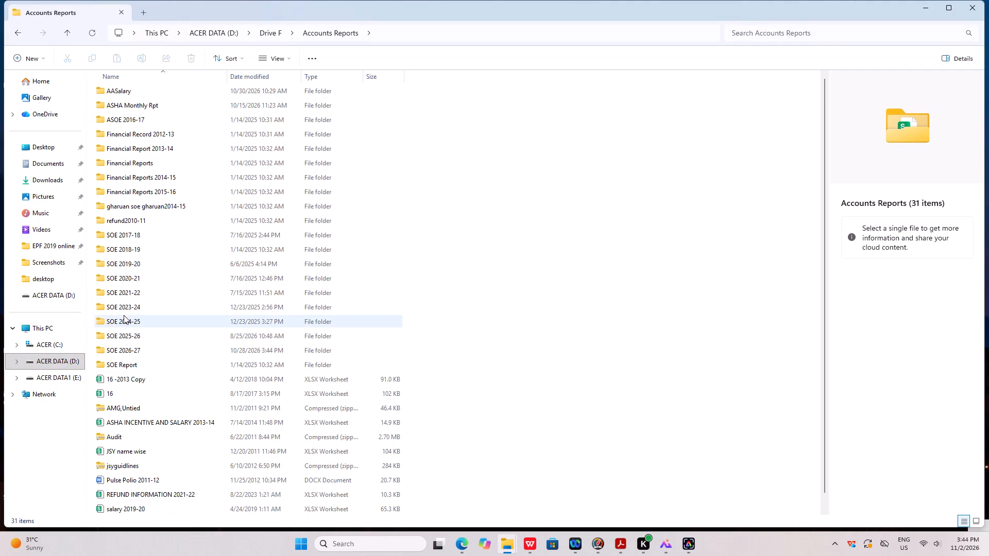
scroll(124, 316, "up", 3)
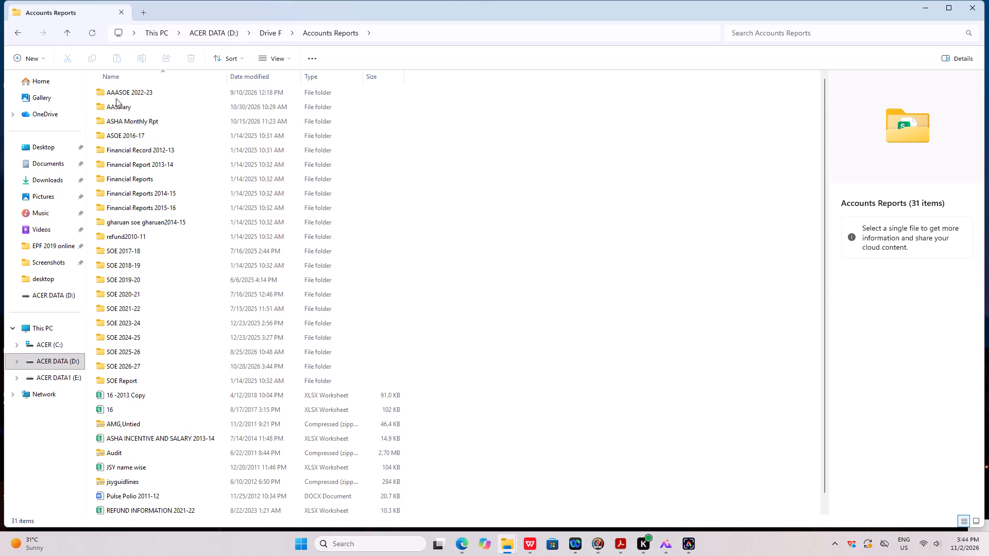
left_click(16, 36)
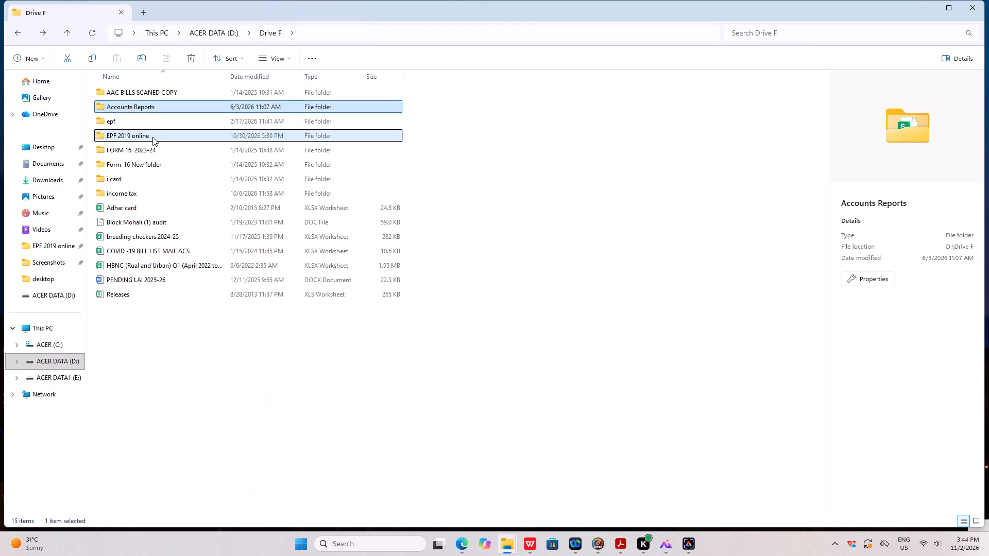
Open the EPF 2026-27 workbook from the EPF 2019 online folder.
double_click(152, 137)
double_click(144, 92)
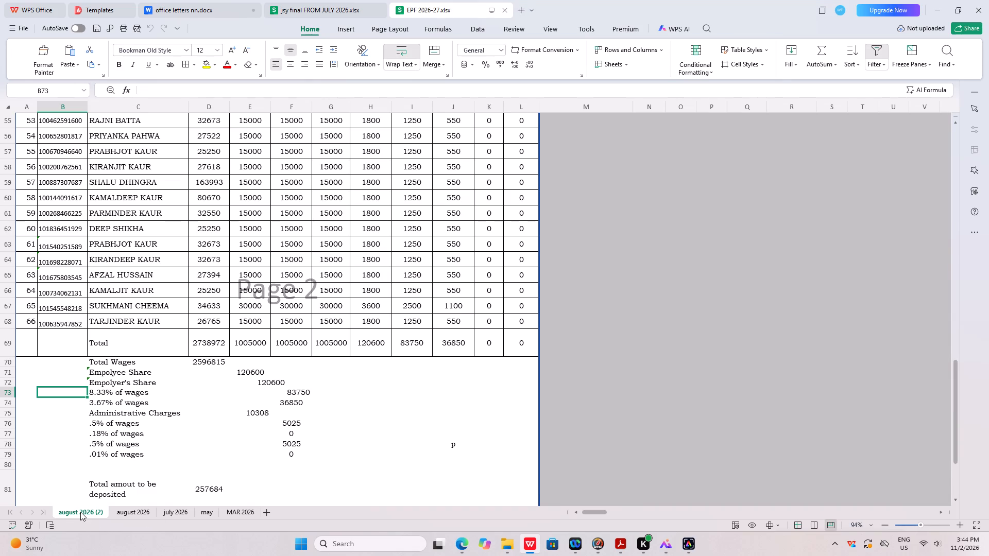
Create a copy of the august 2026 (2) sheet in the same workbook, placed before the original.
right_click(82, 512)
left_click(109, 306)
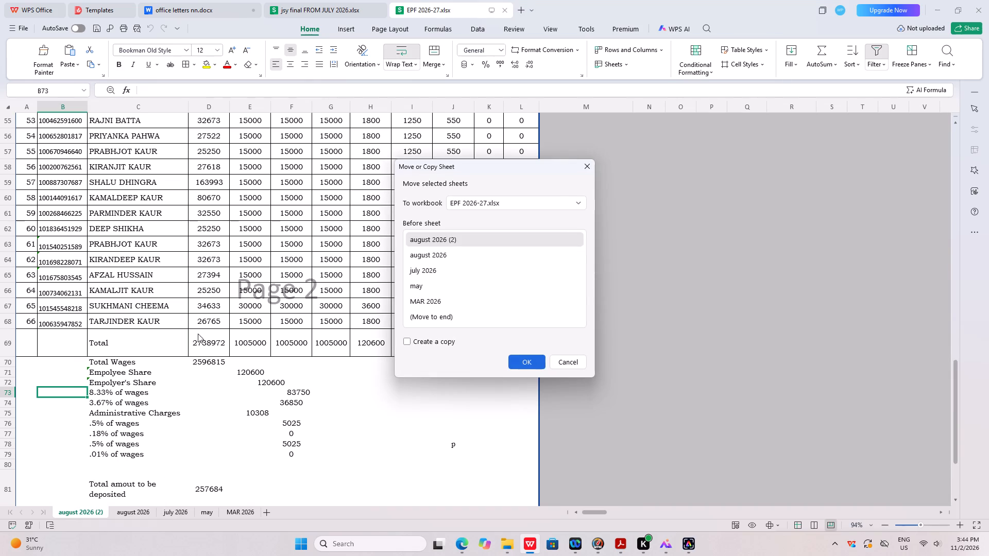
left_click(413, 341)
left_click(526, 357)
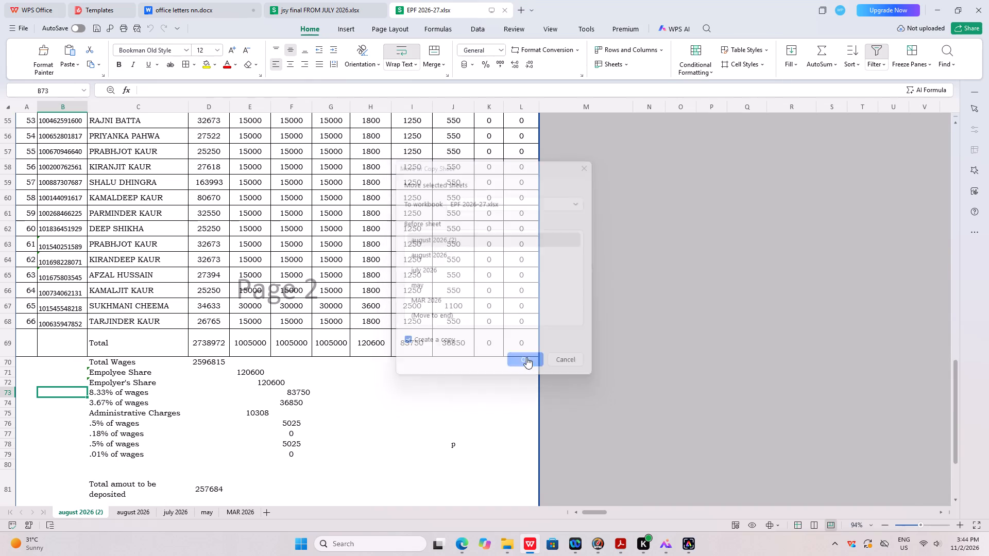
right_click(95, 511)
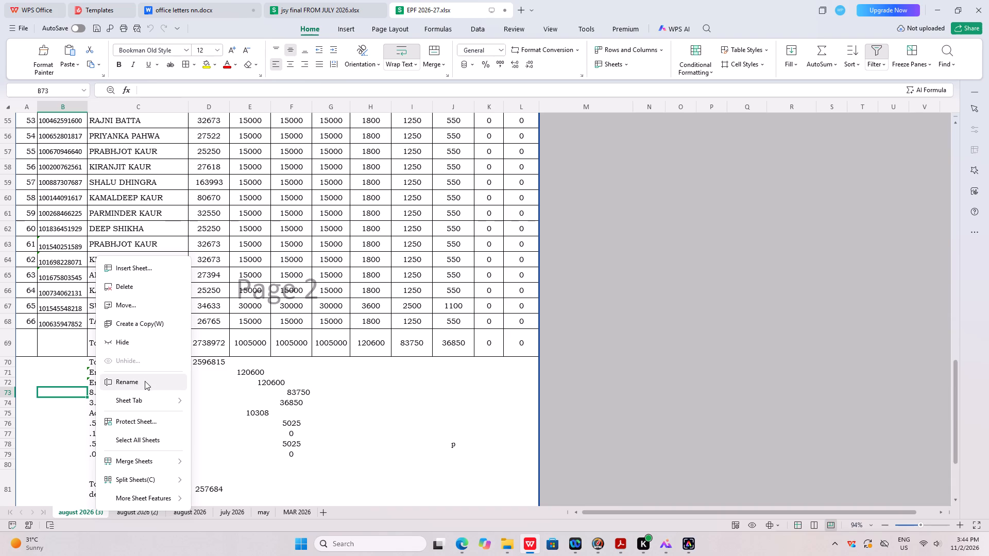
left_click(400, 414)
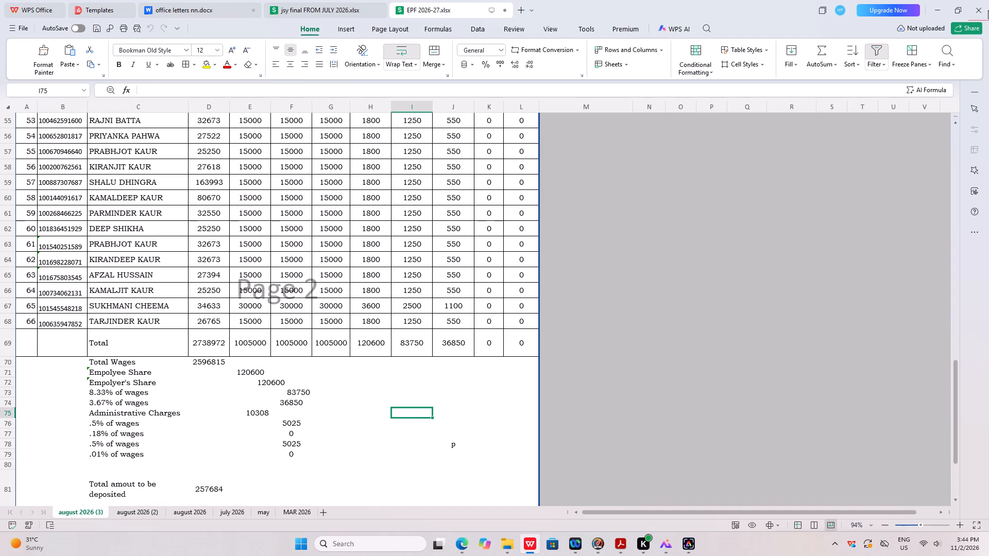
Minimize the EPF 2026-27 workbook window.
left_click(933, 10)
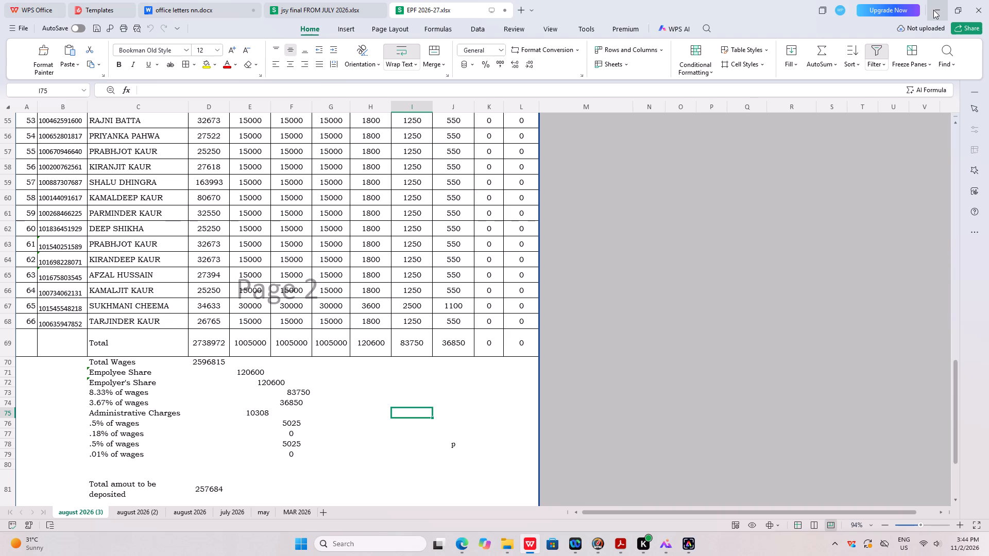
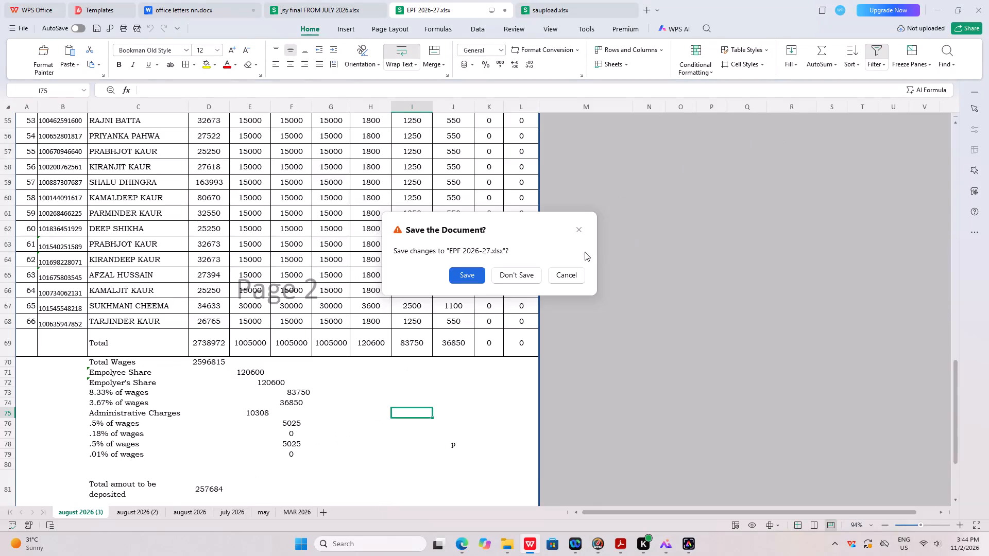
Save the changes to the EPF 2026-27 workbook as part of closing it.
left_click(473, 277)
Close the office letters nn document and save its changes.
left_click(981, 4)
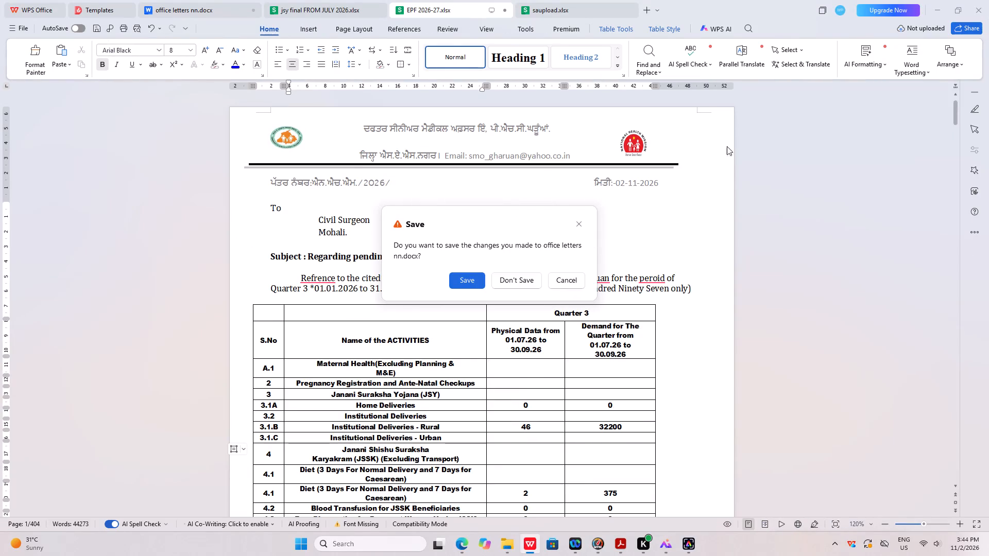
left_click(472, 279)
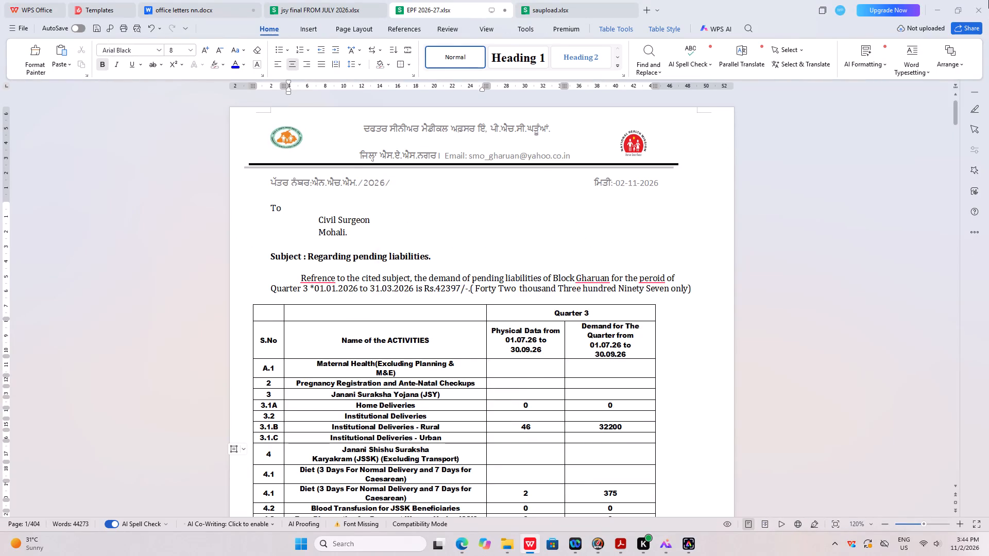
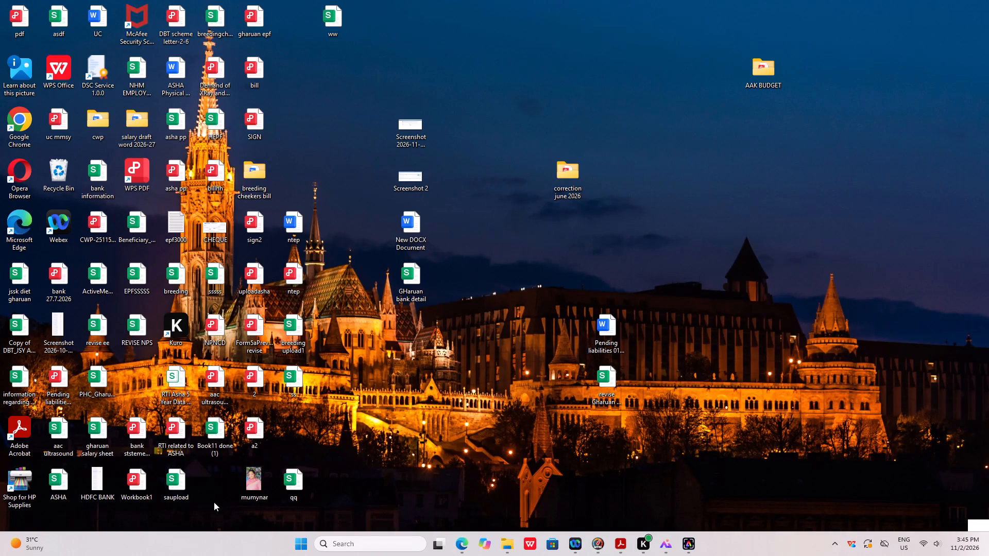
Delete the saupload spreadsheet file from the desktop.
left_click(177, 483)
key("Delete")
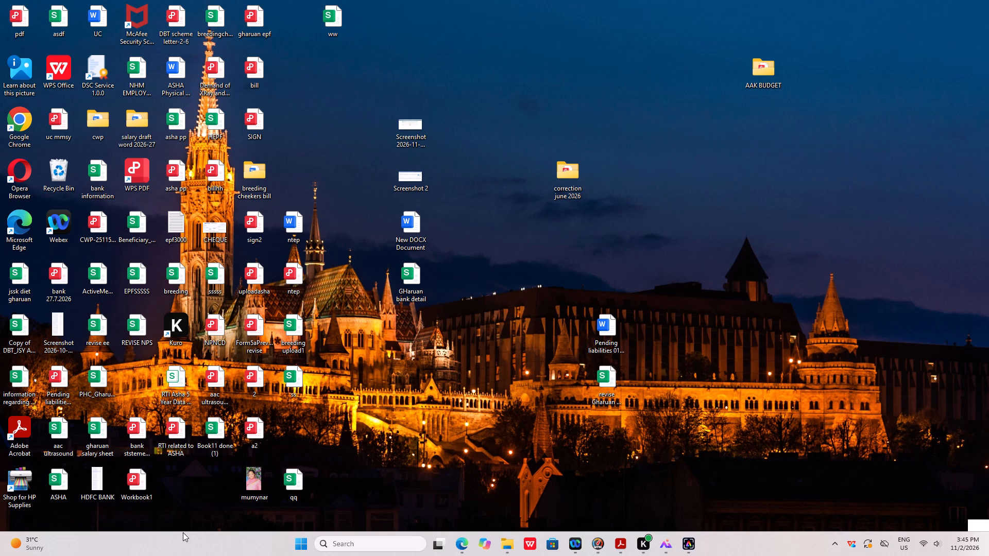
Open the EPFSSSSS workbook from the desktop in WPS Office.
double_click(145, 275)
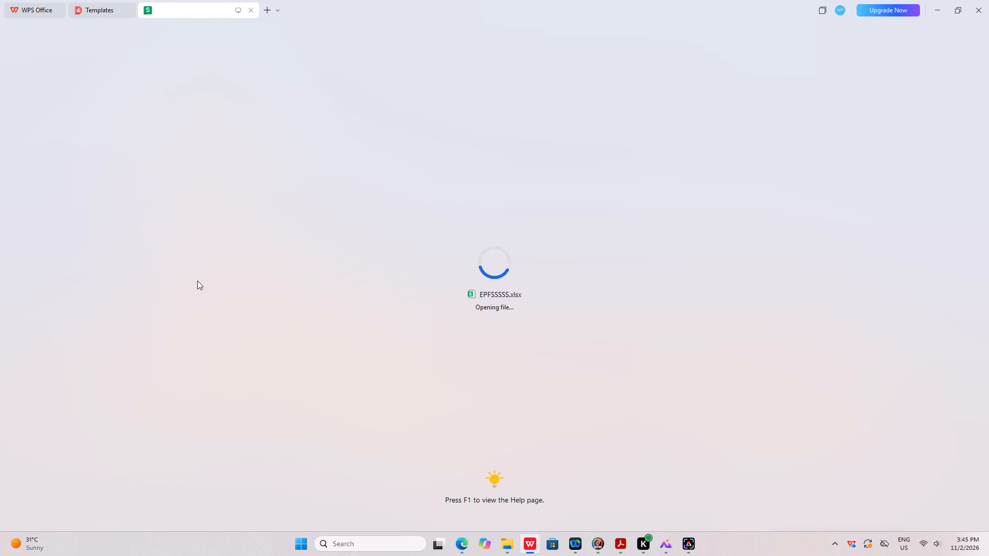
Look through the august 2026 (2) sheet from the first employee row to the last and return to its beginning.
scroll(377, 405, "up", 3)
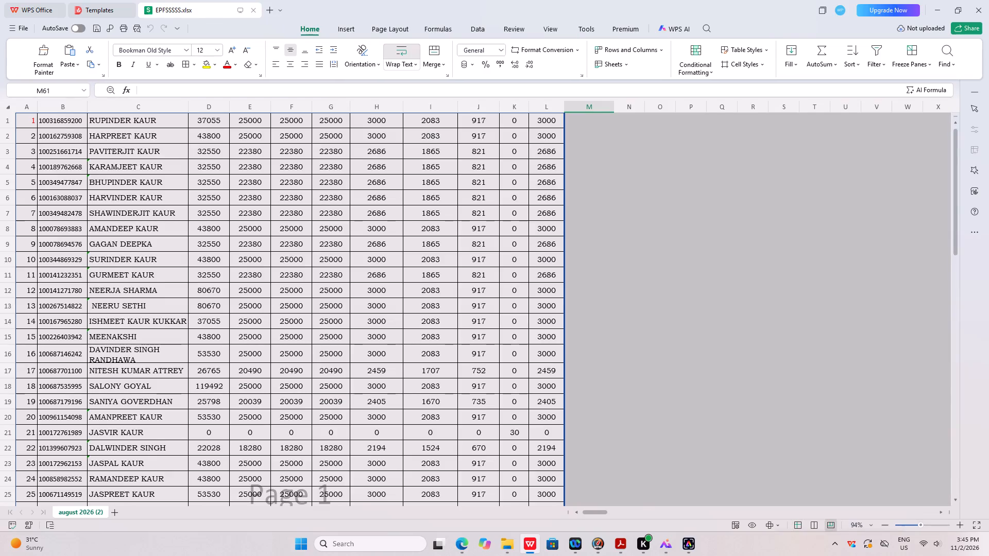
scroll(377, 405, "up", 3)
left_click(267, 376)
scroll(265, 380, "up", 7)
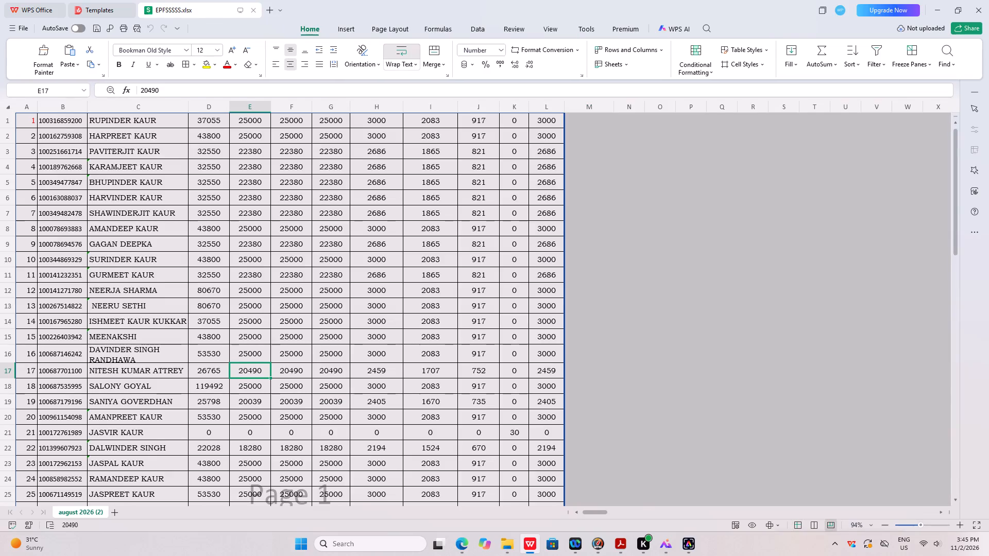
left_click(617, 356)
scroll(378, 449, "down", 1)
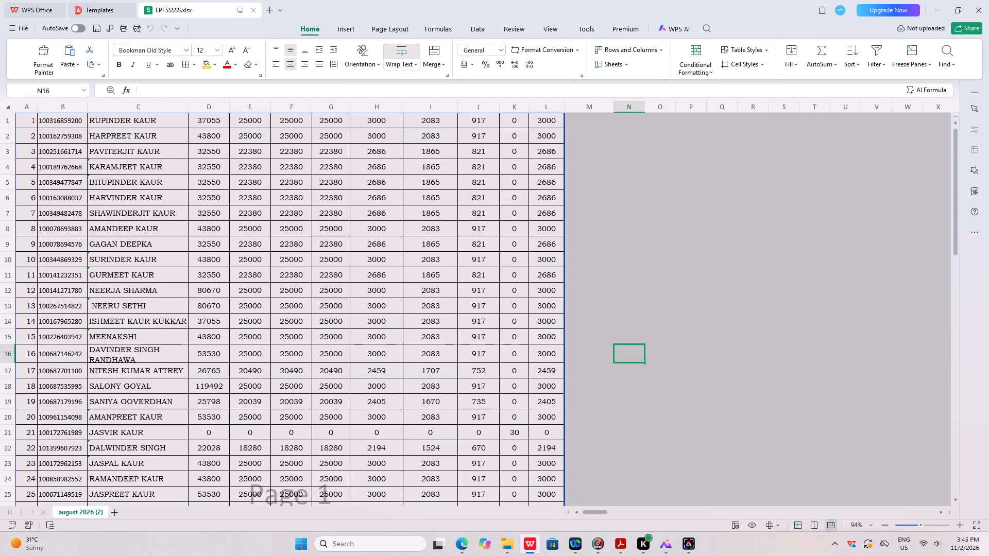
scroll(378, 449, "down", 15)
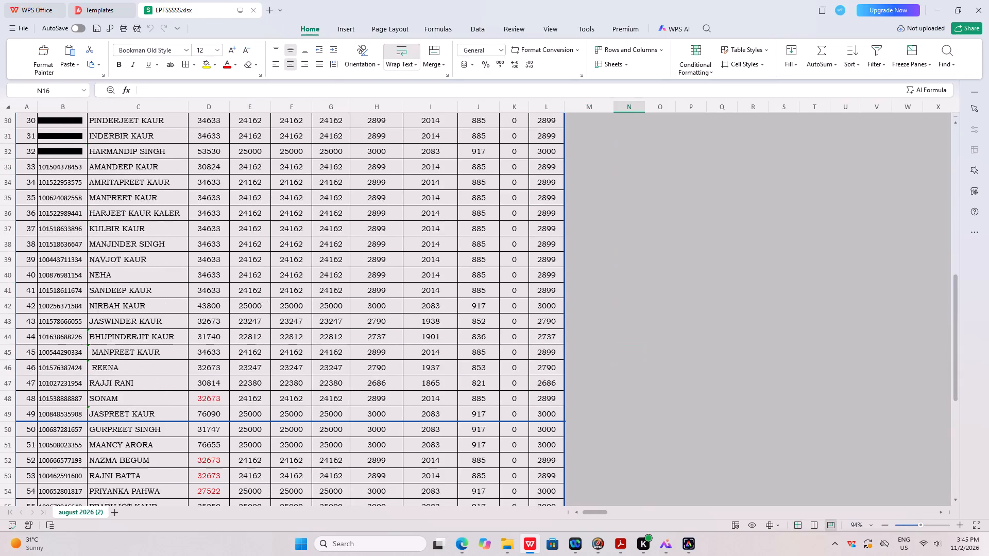
scroll(378, 449, "down", 10)
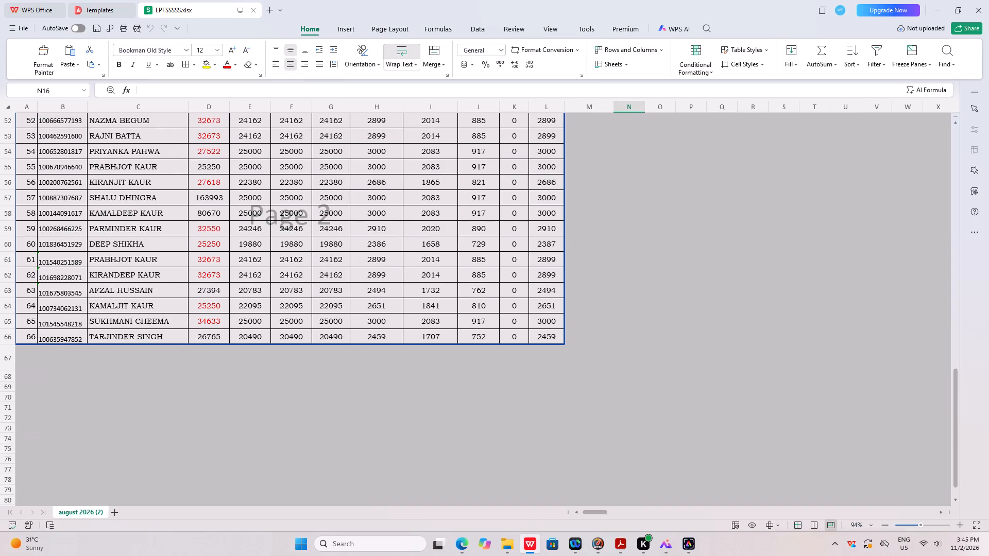
left_click_drag(953, 451, 917, 206)
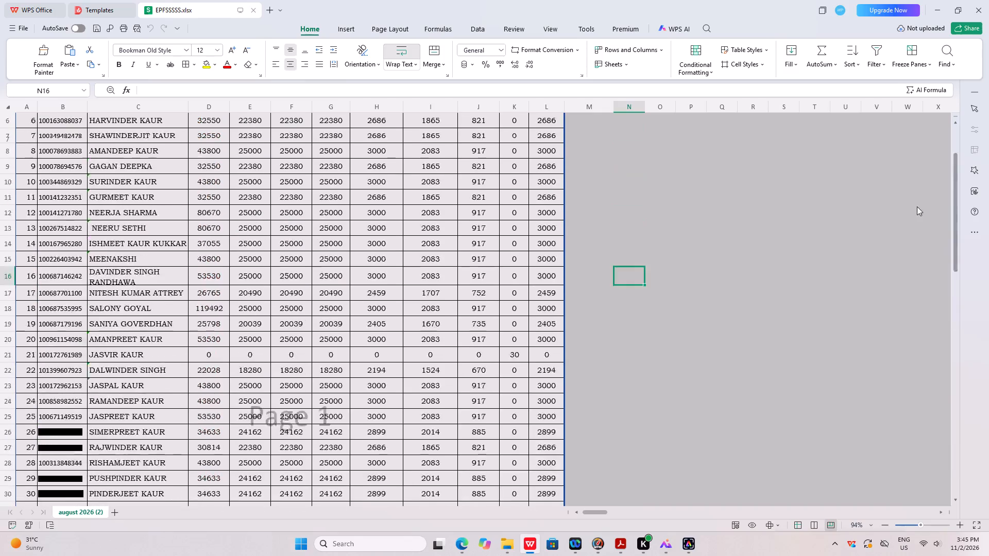
left_click_drag(917, 206, 902, 106)
left_click(614, 303)
scroll(608, 304, "up", 4)
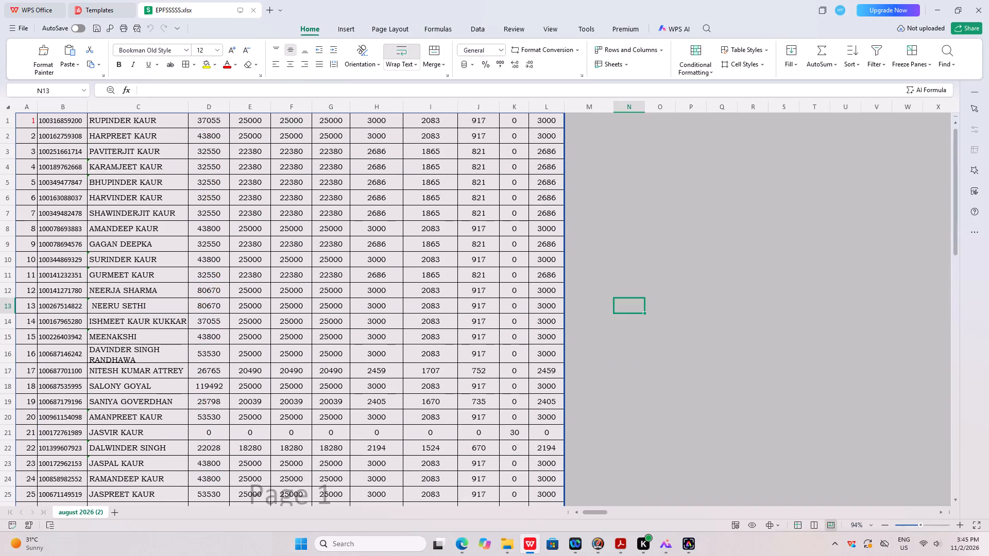
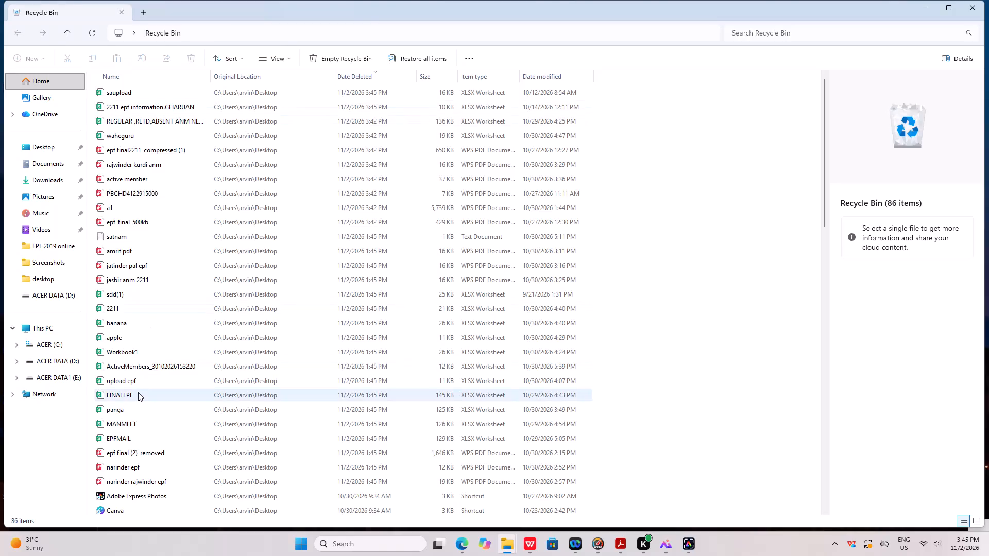
Open the EPF 2026-27 workbook from the EPF 2019 online folder inside Drive F on the ACER DATA (D:) drive.
left_click(55, 358)
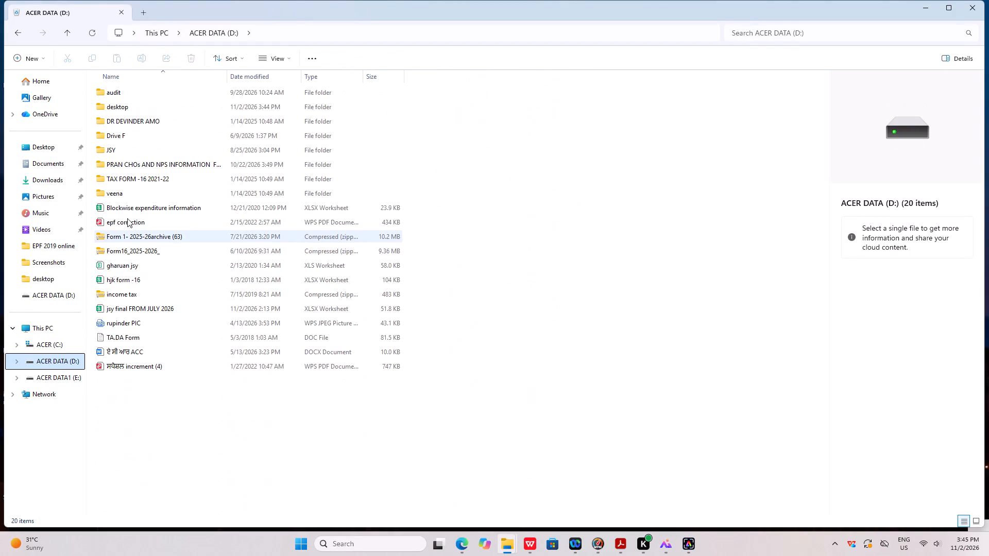
double_click(126, 133)
double_click(141, 135)
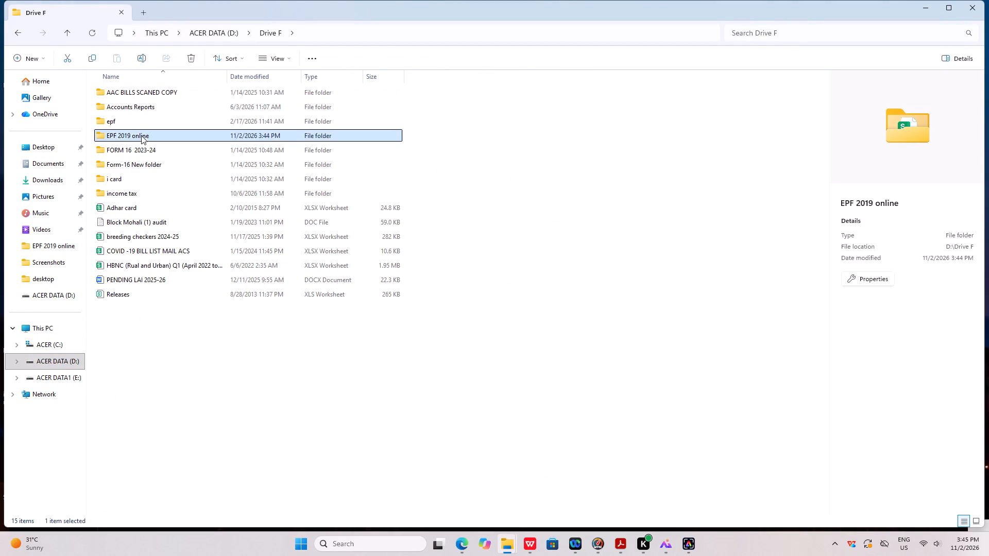
double_click(133, 89)
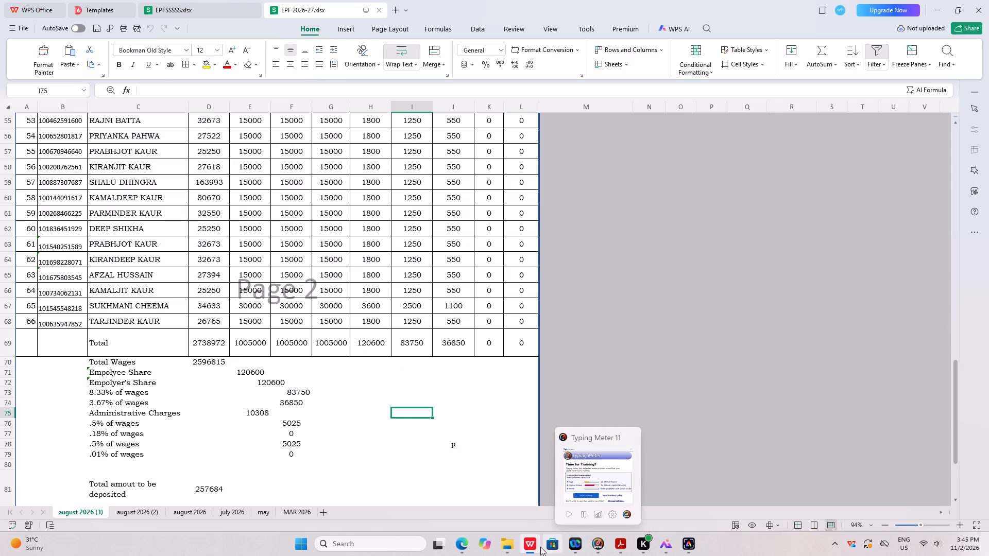
Move the august 2026 (2) sheet from the EPFSSSSS workbook into EPF 2026-27.xlsx, placing it before the first sheet.
left_click(503, 495)
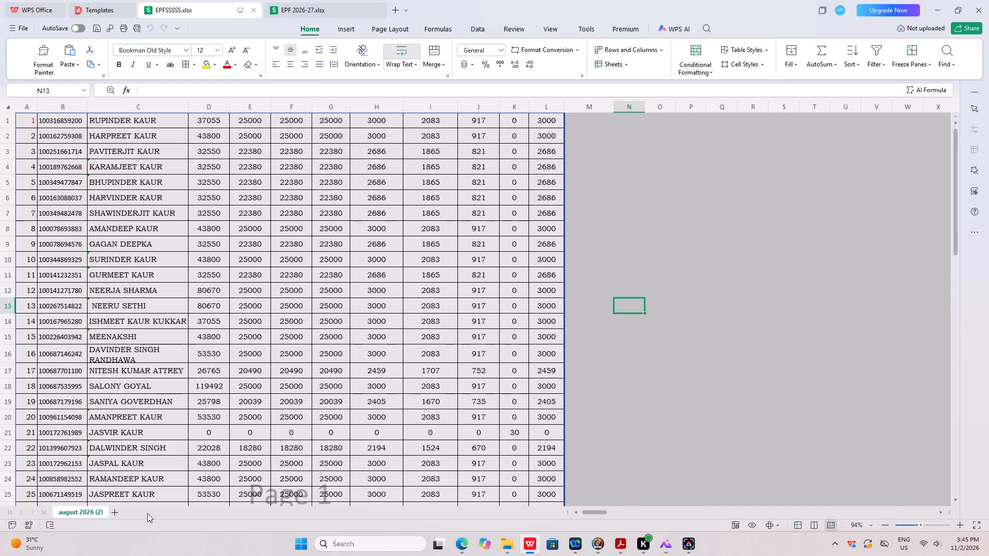
right_click(89, 510)
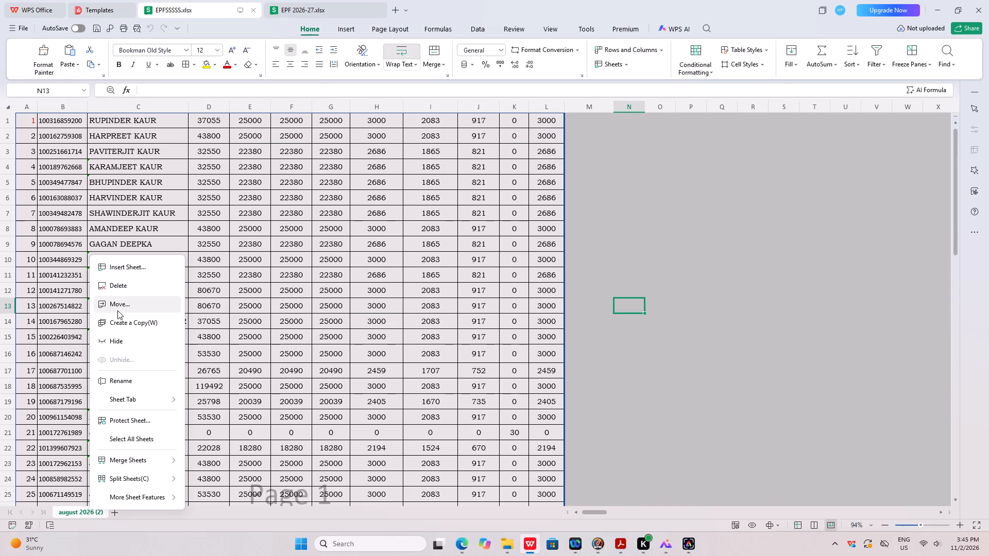
left_click(124, 304)
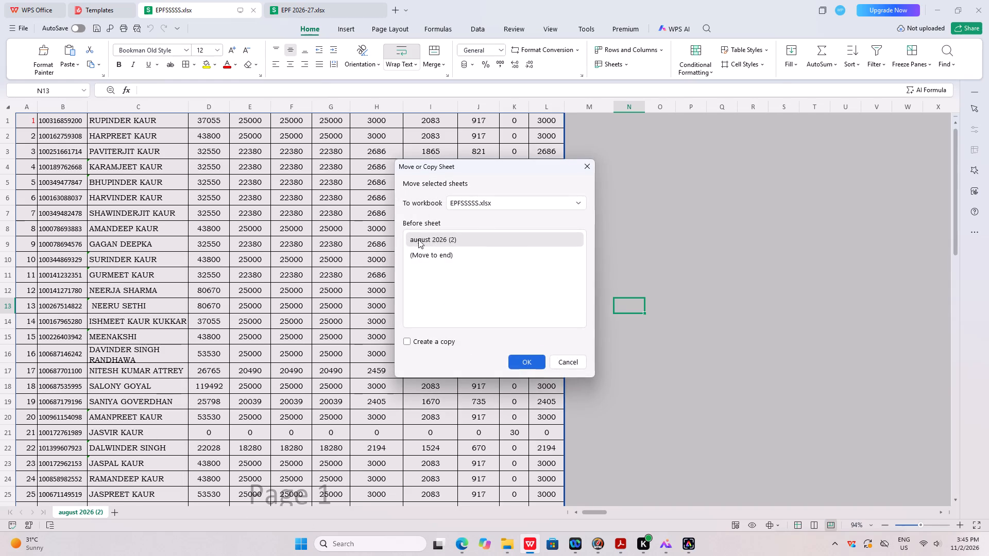
left_click(499, 202)
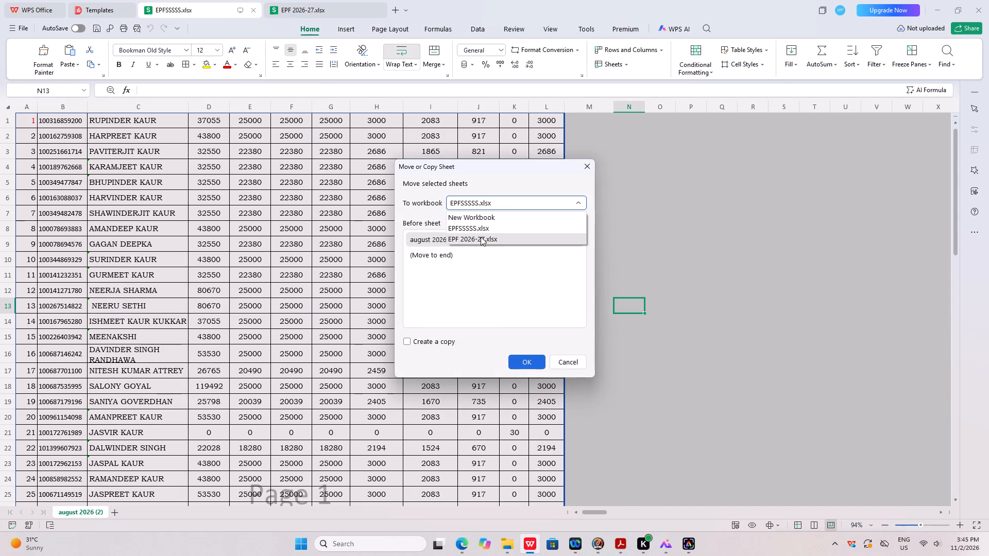
left_click(481, 237)
left_click(530, 363)
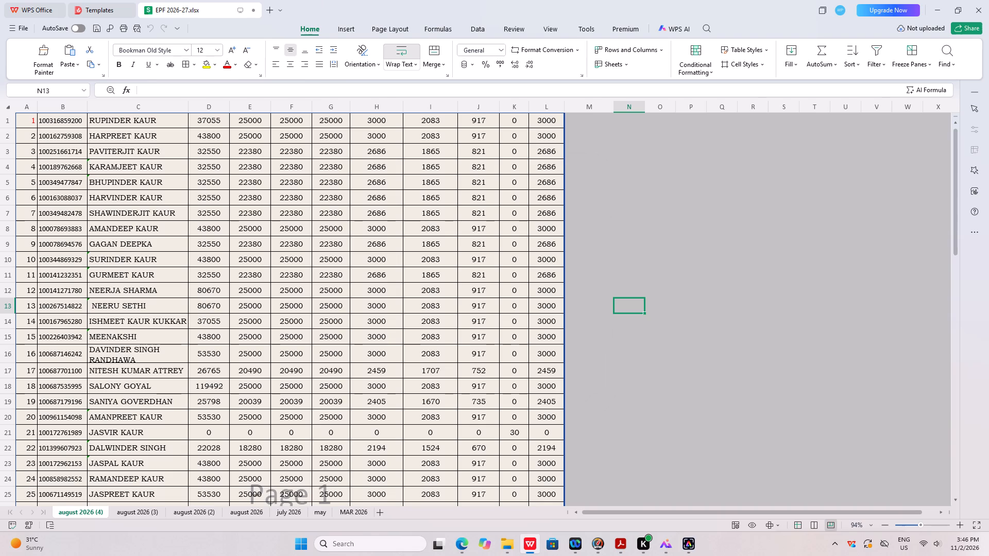
Rename the moved sheet, the first one in EPF 2026-27, as SEPT2026.
right_click(82, 512)
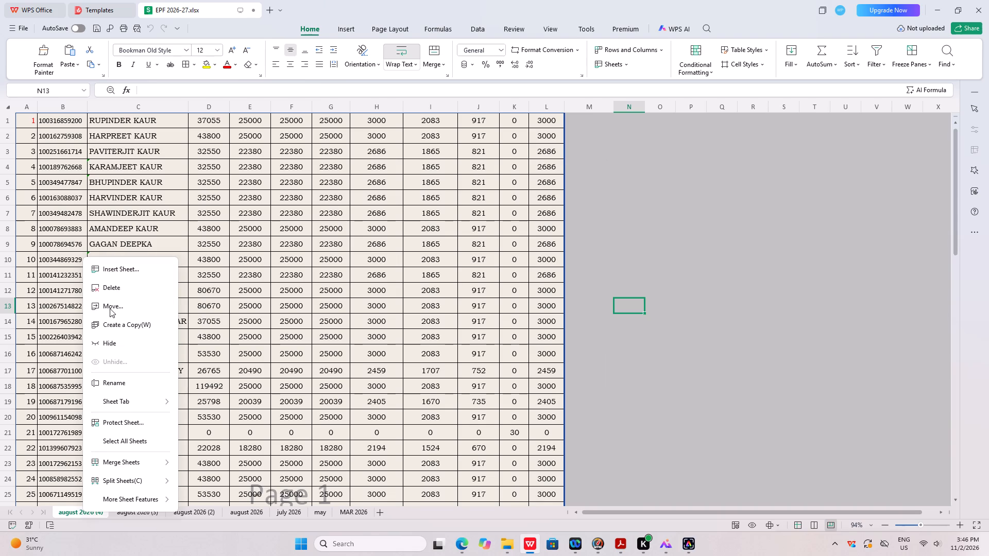
left_click(131, 381)
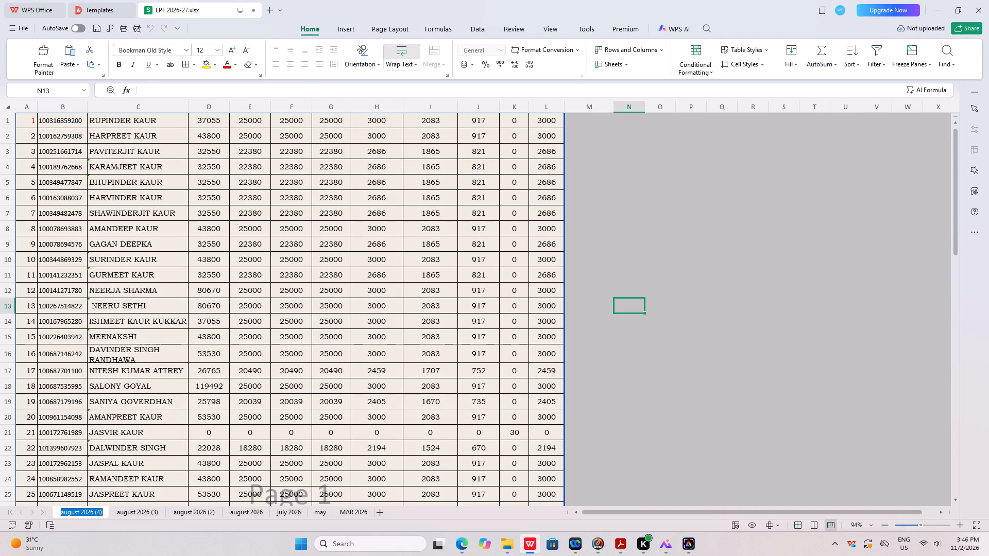
type("se")
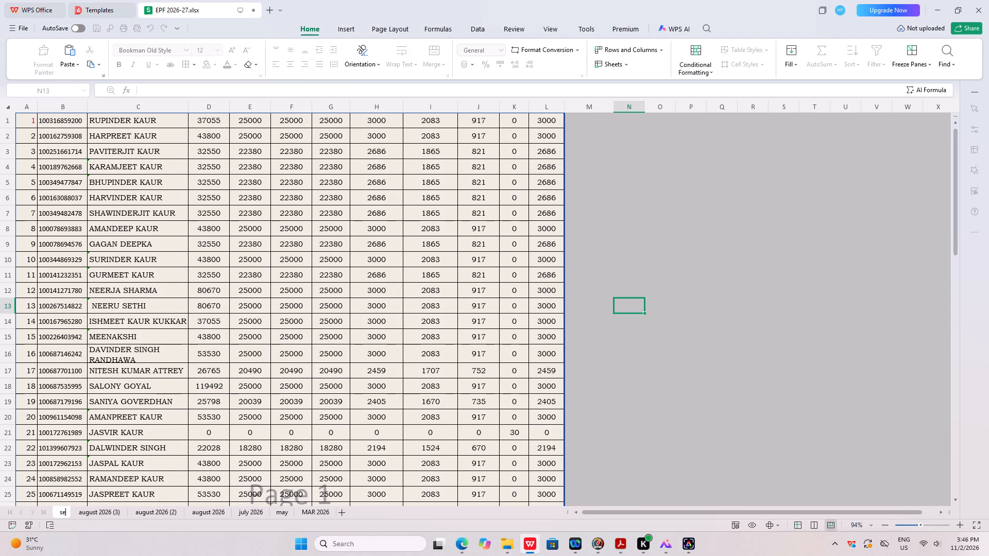
key("BackSpace")
key("BackSpace")
type("SE")
key("p")
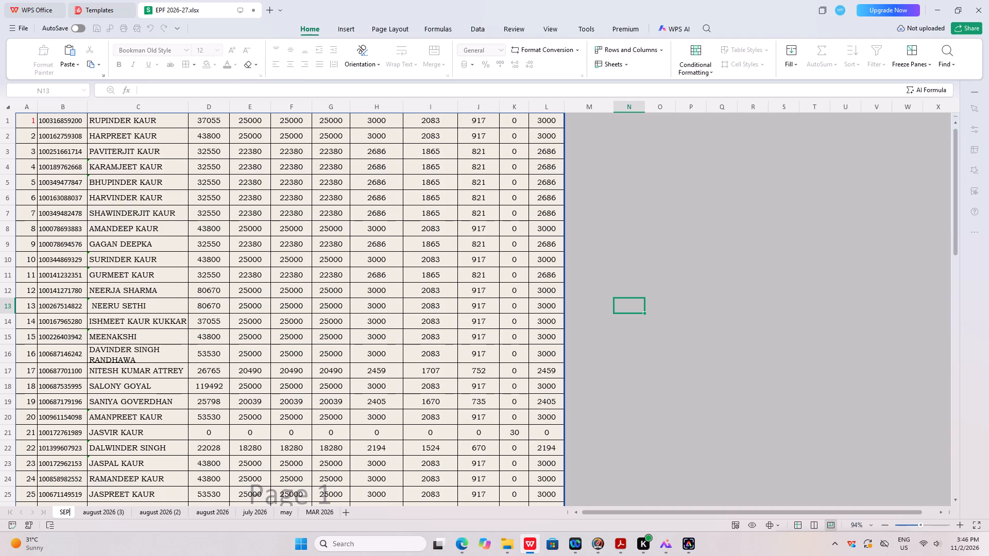
key("t")
type("2026")
left_click(343, 276)
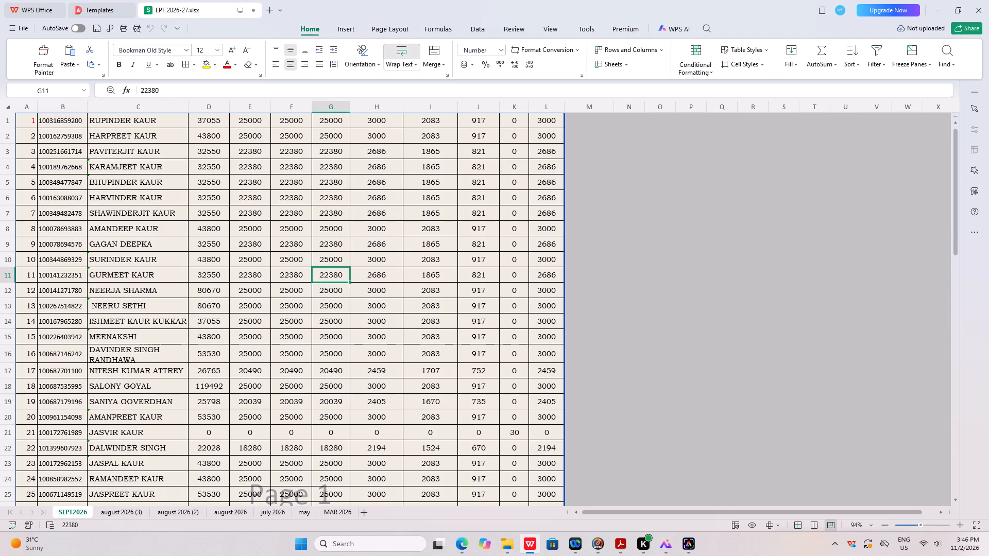
left_click(361, 358)
scroll(366, 377, "up", 7)
Create a copy of the SEPT2026 sheet in the same workbook, placed before the original.
right_click(89, 513)
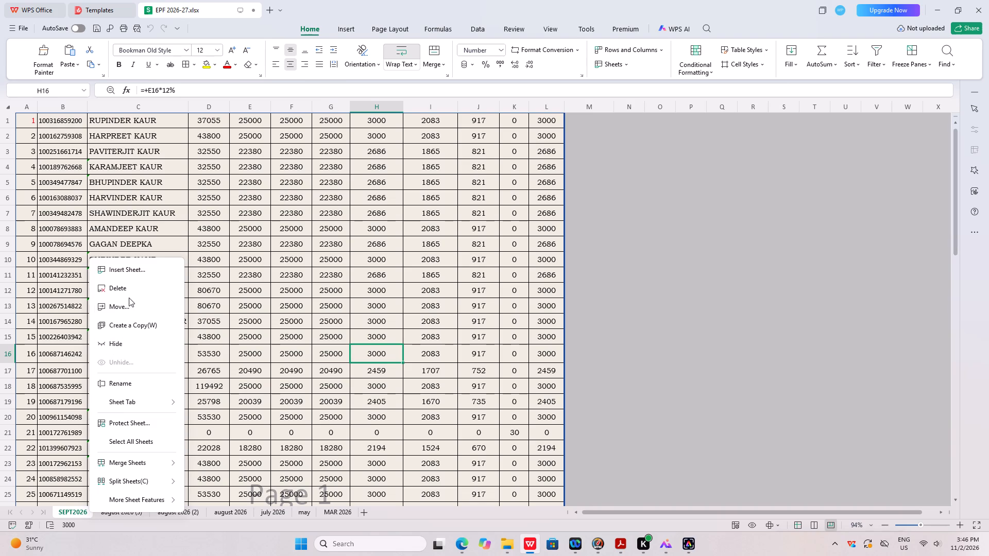
left_click(125, 307)
left_click(425, 339)
left_click(520, 362)
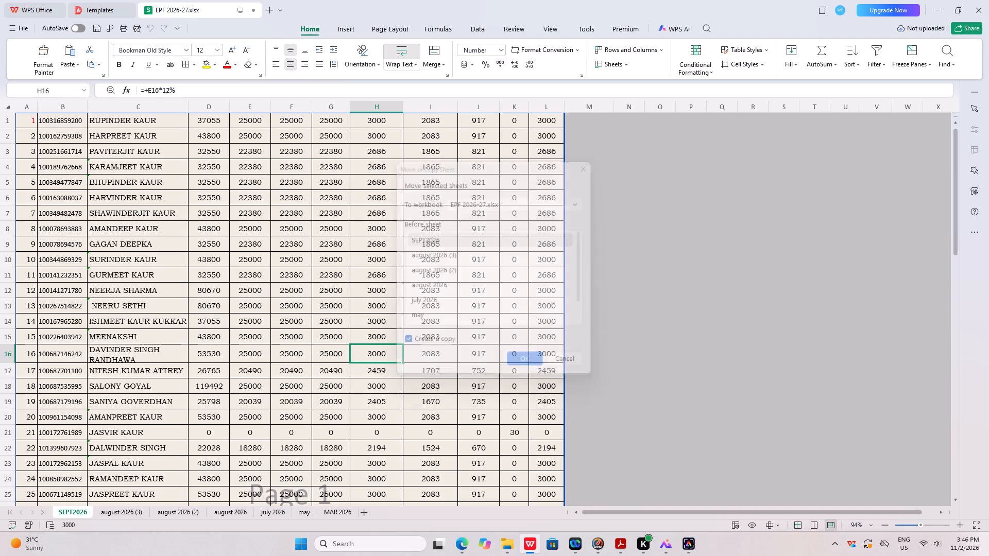
Fill all cells of the copied SEPT2026 sheet with white.
left_click(12, 108)
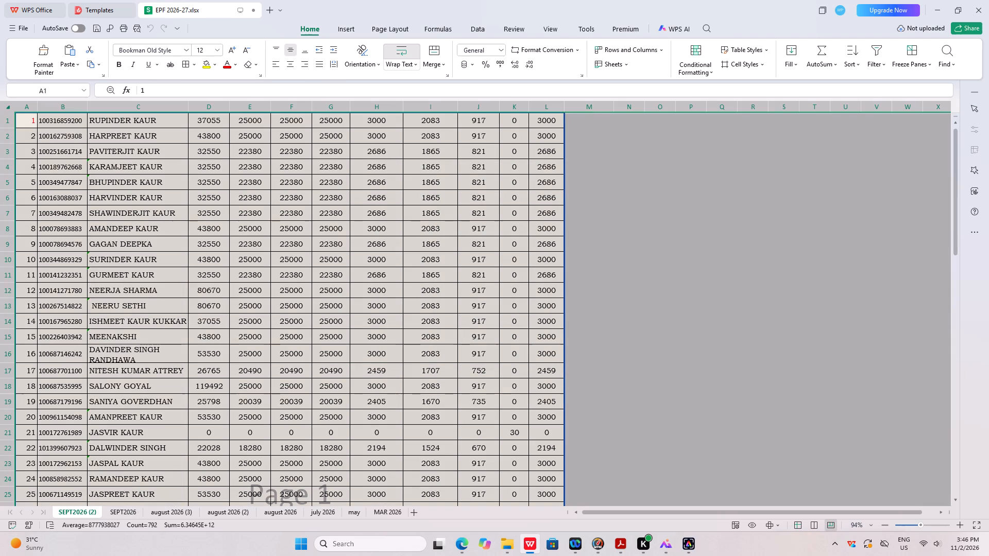
left_click(213, 67)
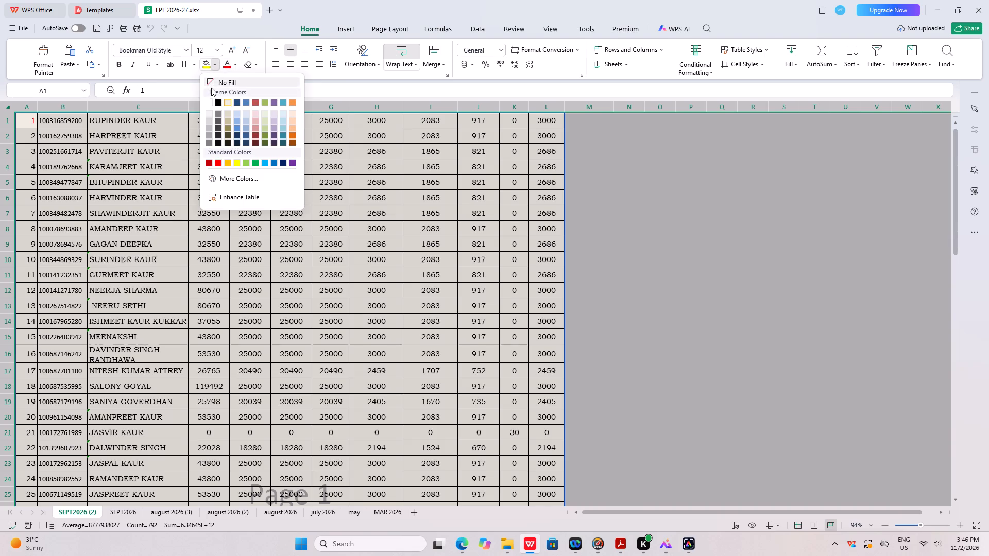
left_click(207, 103)
left_click(219, 216)
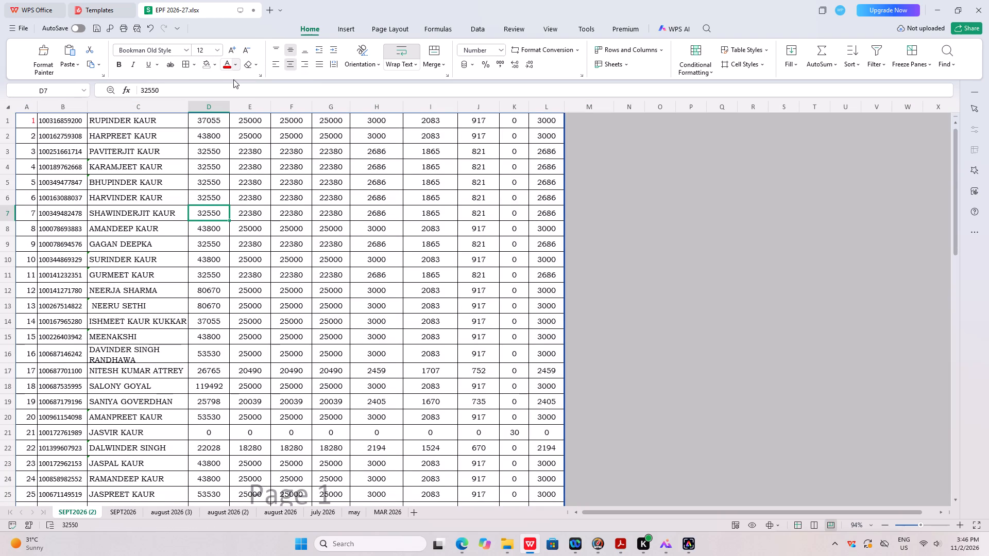
Look over the employee rows and their wage figures in the copied SEPT2026 sheet.
left_click(301, 272)
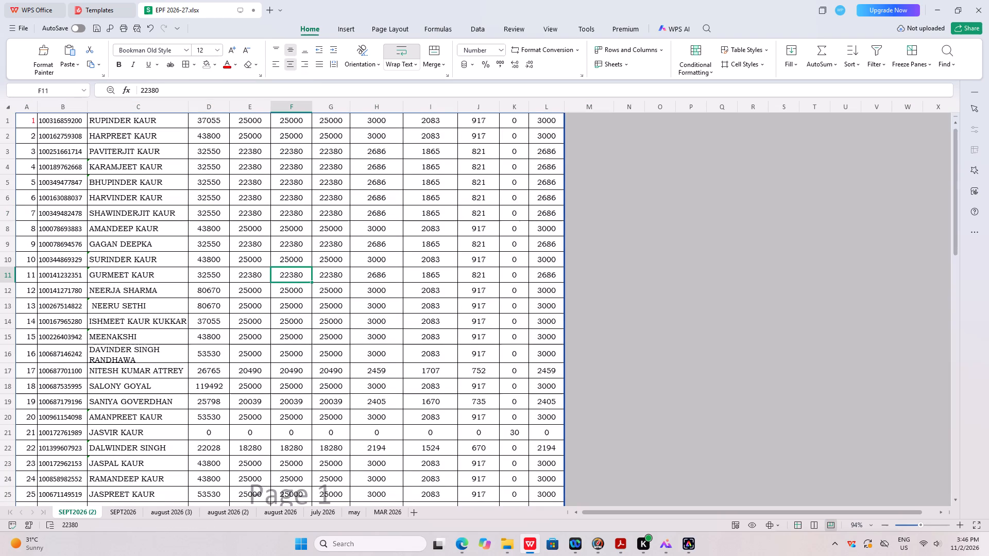
scroll(223, 462, "up", 2)
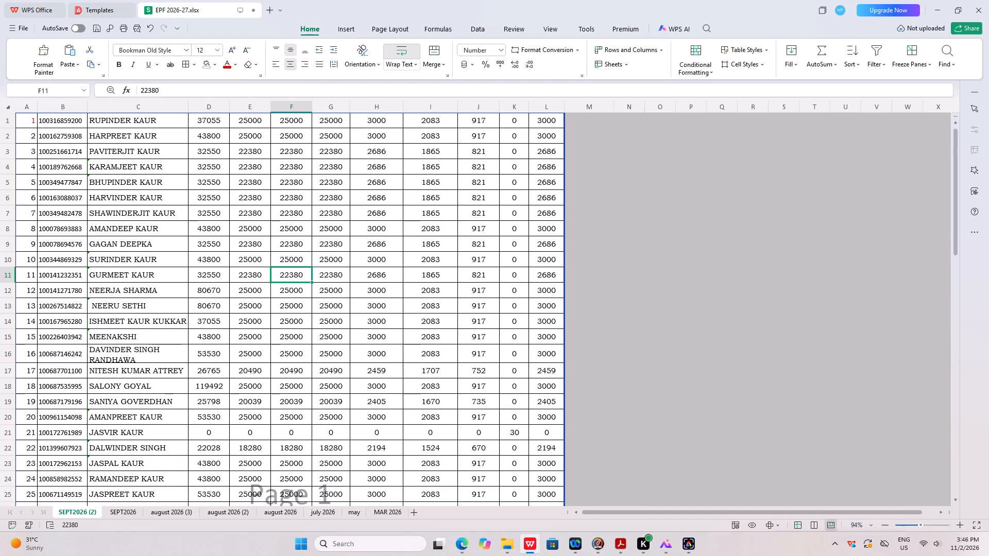
scroll(223, 459, "down", 5)
scroll(223, 459, "up", 5)
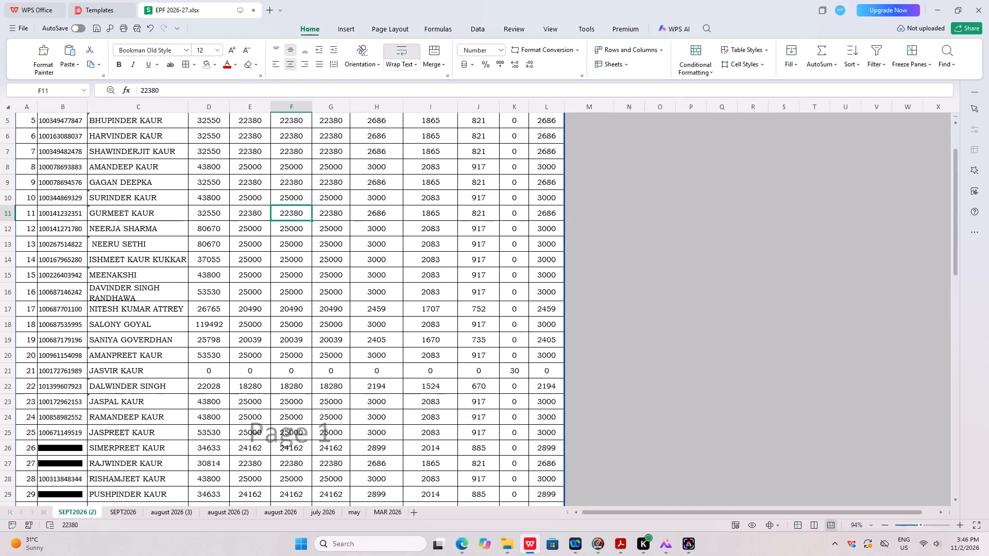
scroll(223, 459, "up", 4)
double_click(219, 199)
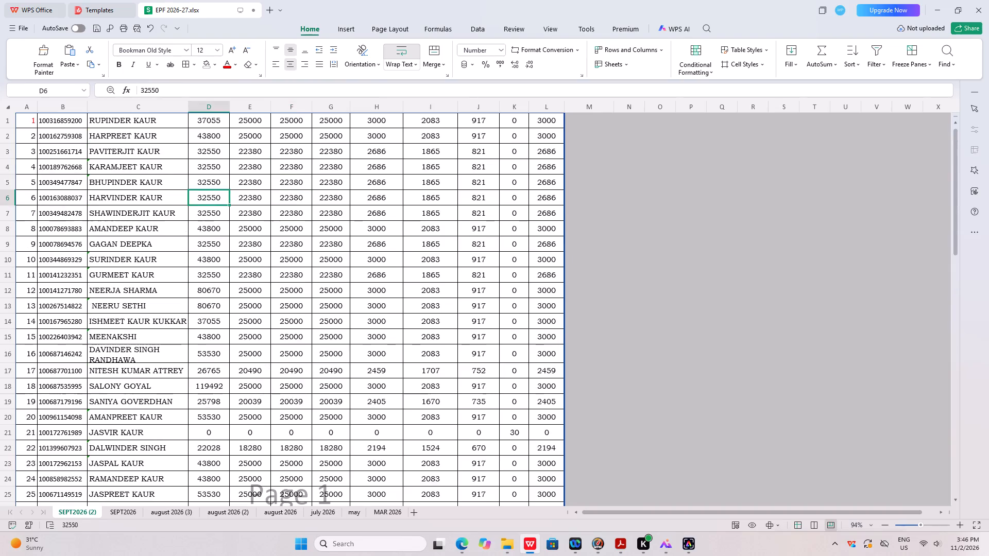
left_click(230, 309)
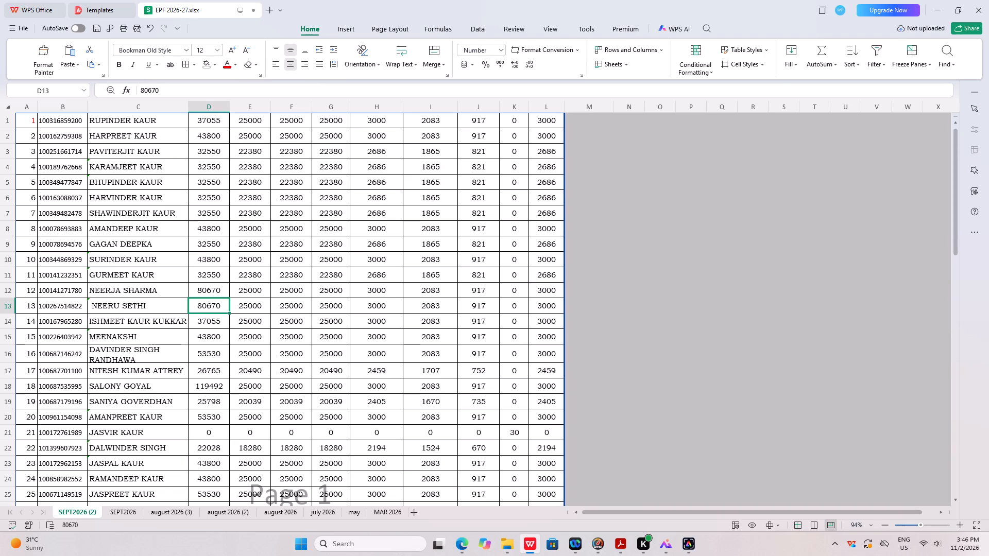
Enter 32550 in column D for the employee in row 21 of the copied SEPT2026 sheet.
left_click(218, 431)
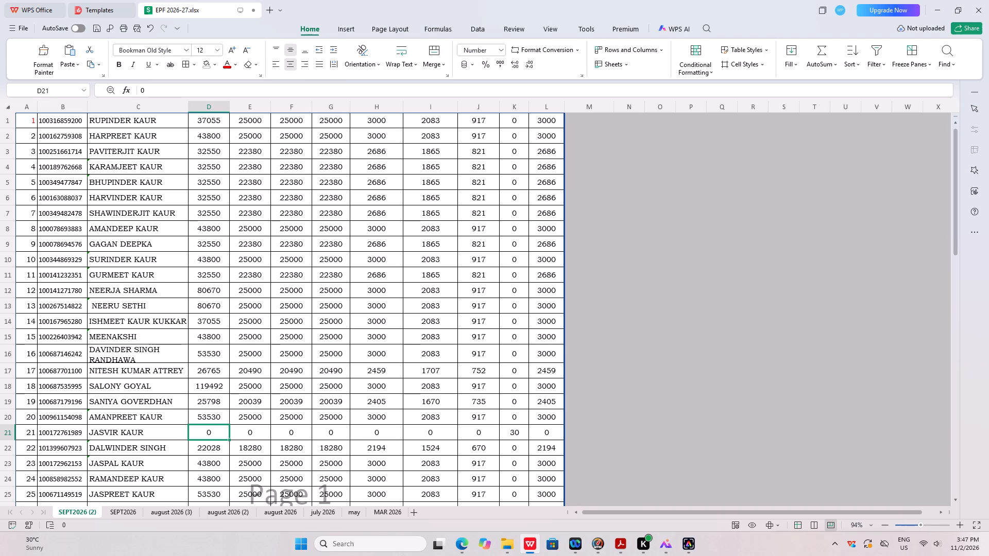
type("32550")
key("Right")
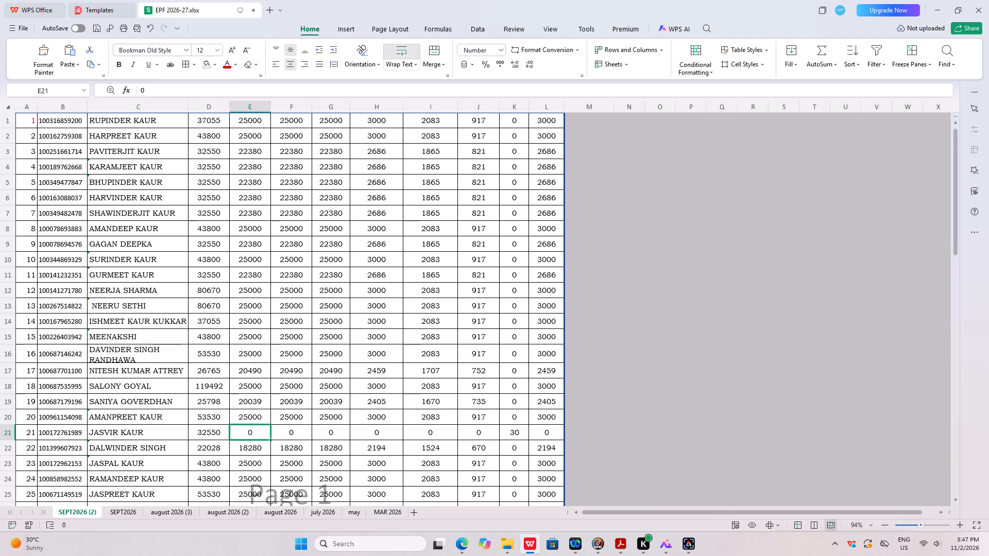
scroll(344, 447, "up", 7)
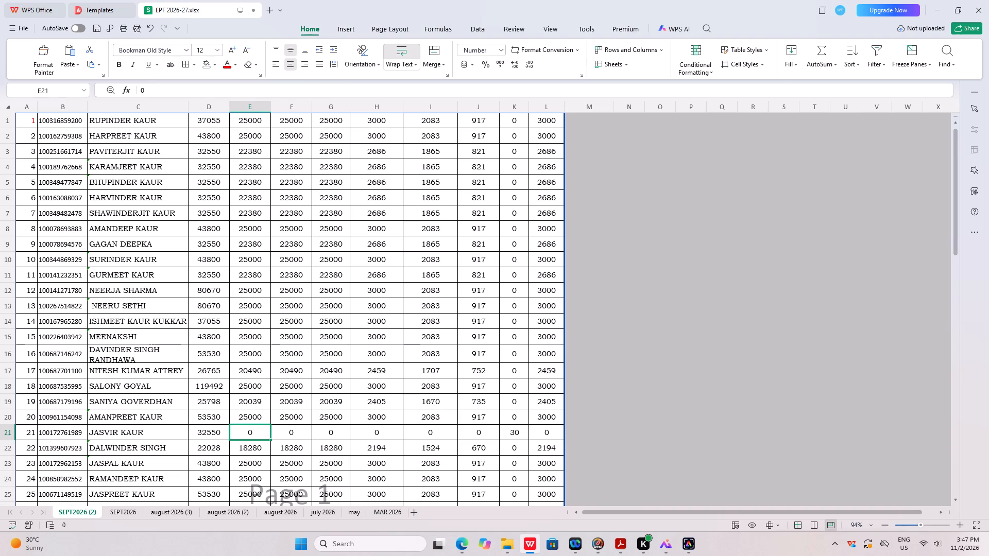
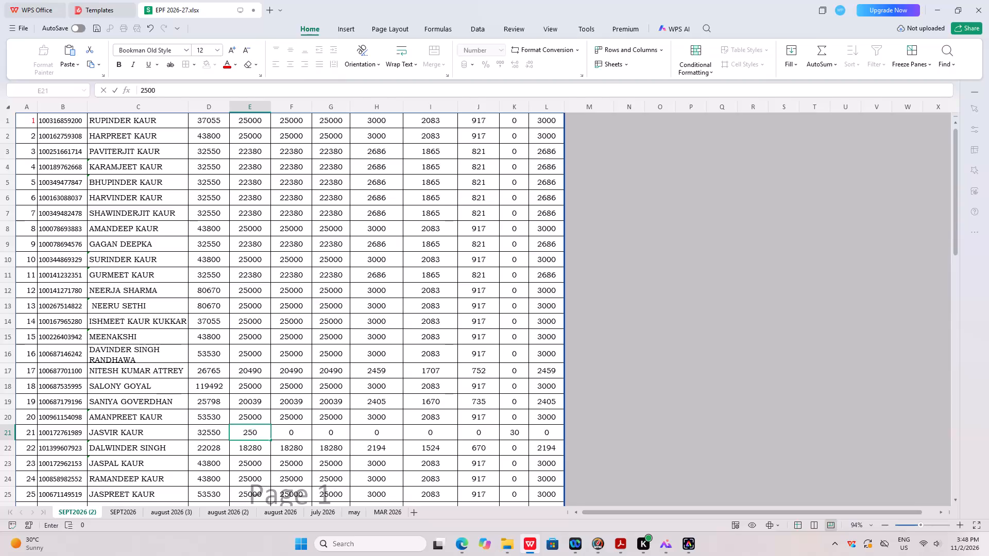
Enter 25000 in columns E, F and G for the employee in row 21 of the copied SEPT2026 sheet.
key("Right")
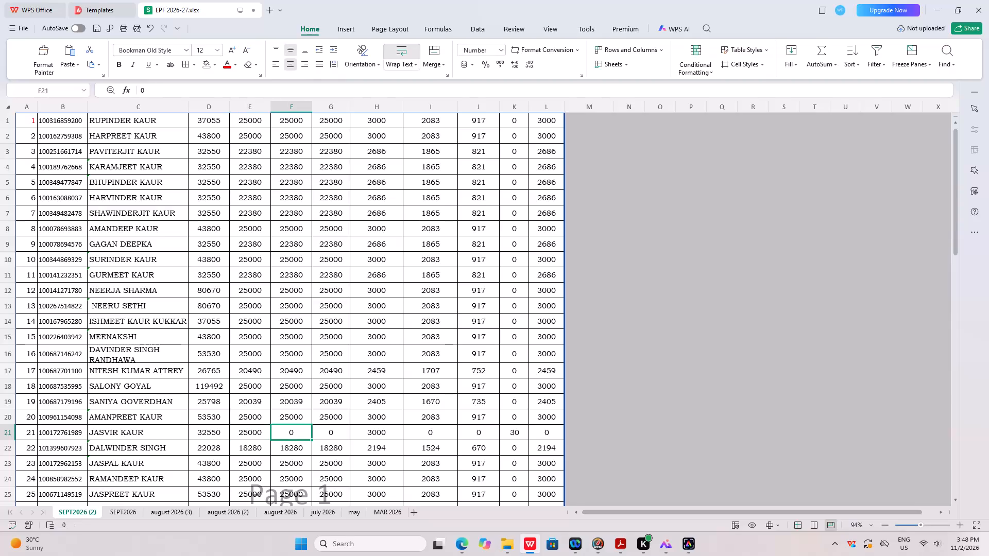
type("25000")
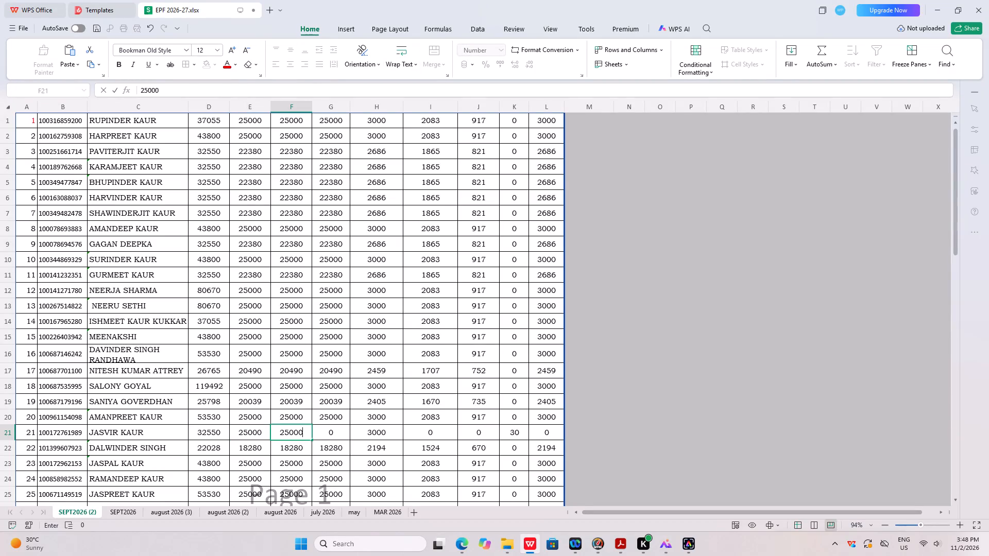
key("Right")
type("25000")
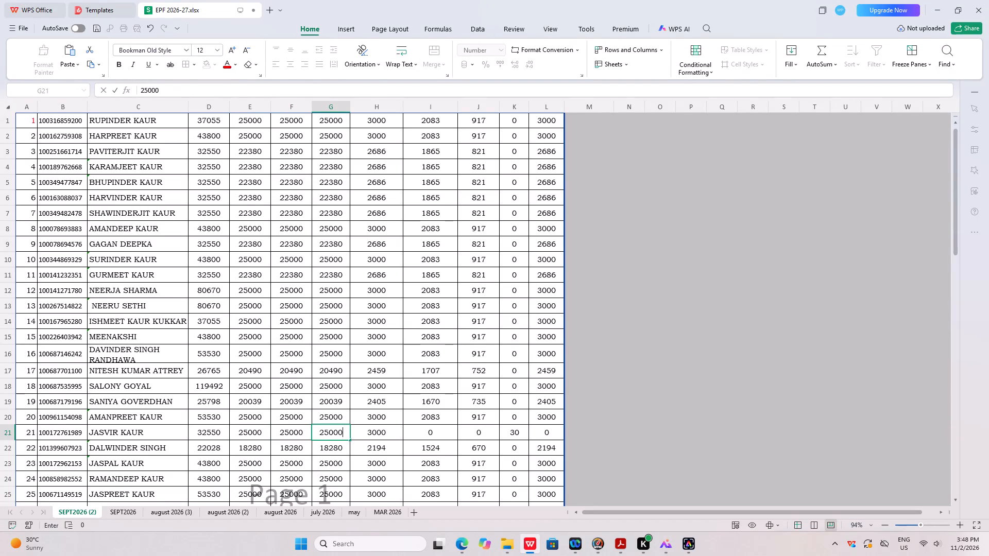
key("Right")
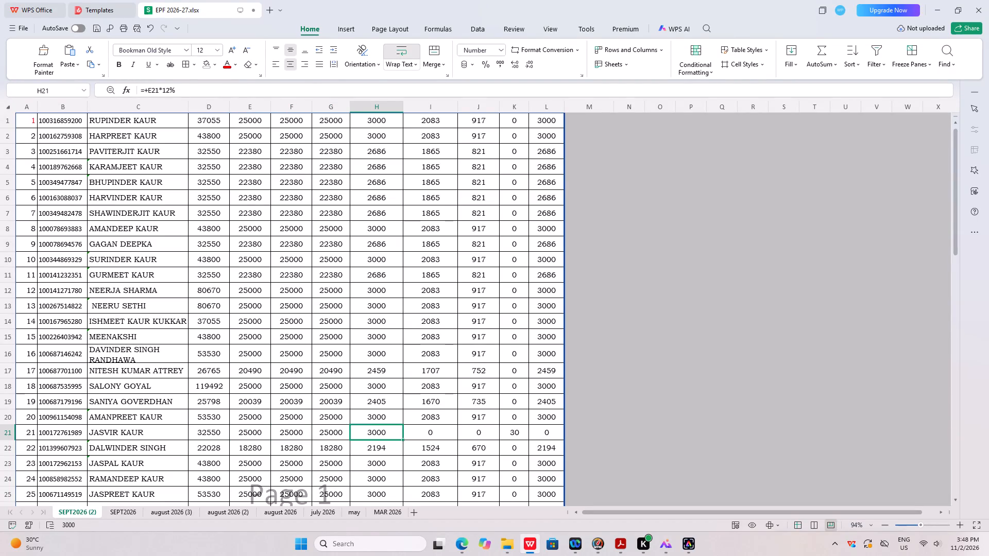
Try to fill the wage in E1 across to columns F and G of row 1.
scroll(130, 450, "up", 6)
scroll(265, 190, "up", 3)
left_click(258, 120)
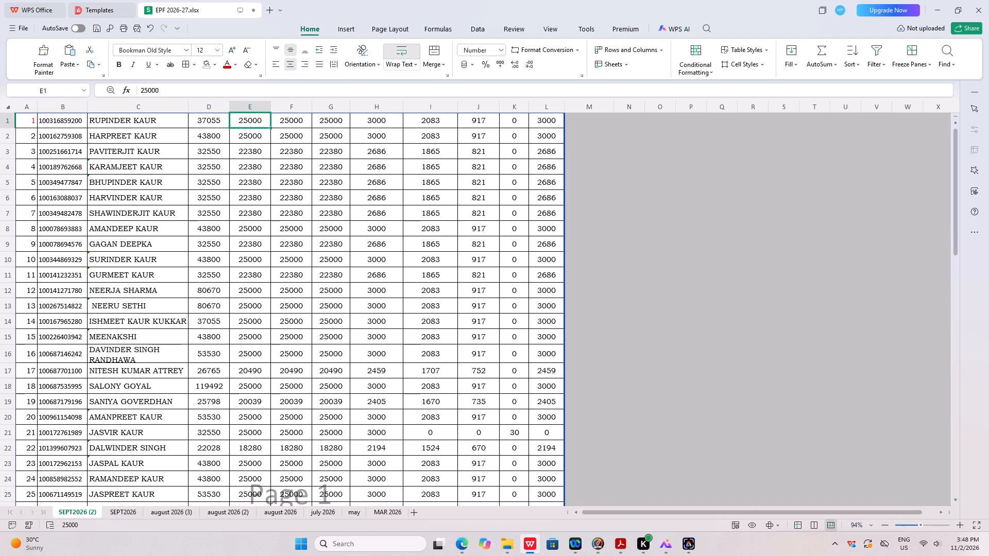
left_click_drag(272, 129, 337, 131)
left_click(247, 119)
Set both F1 and G1 to 25000.
key("Right")
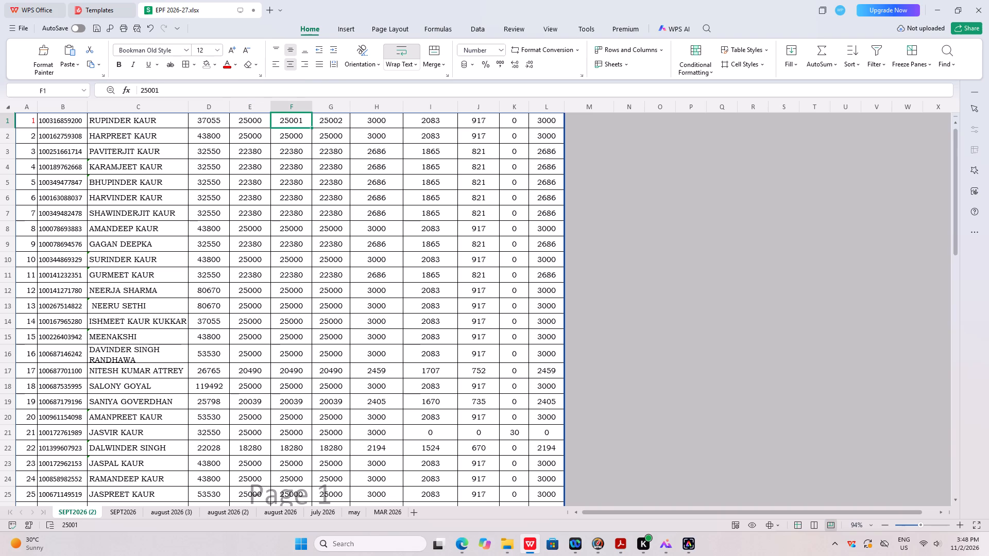
type("25000")
key("Right")
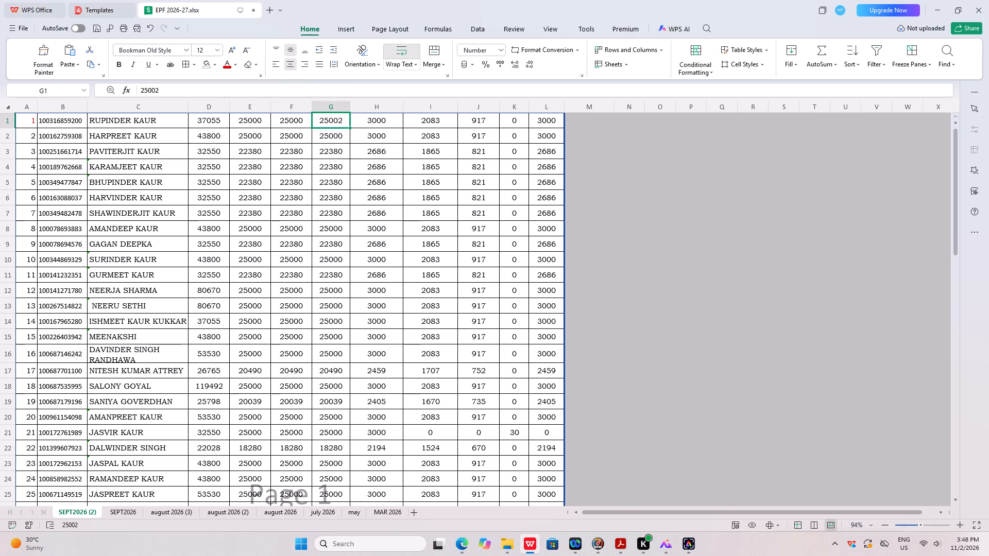
type("25000")
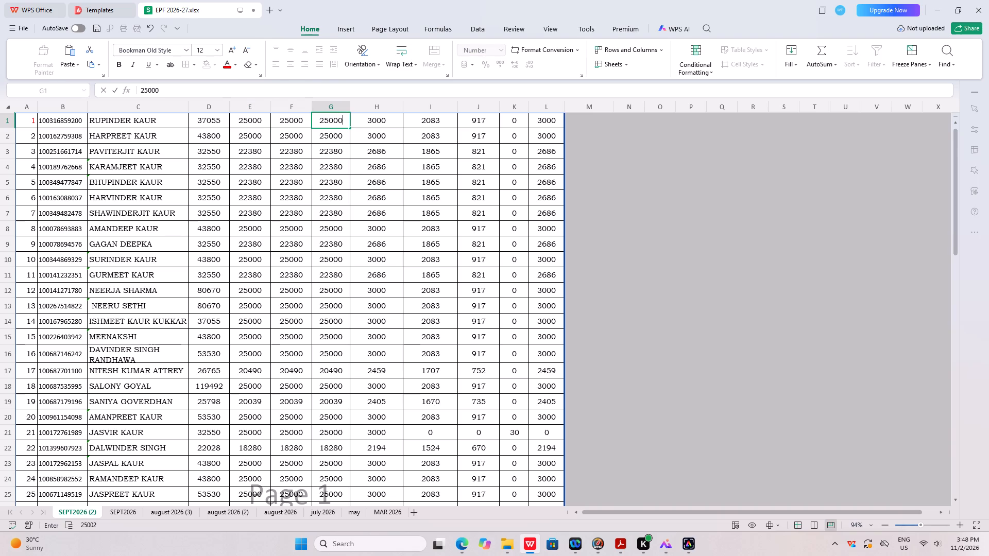
left_click(316, 213)
Copy the 25000 wages in E1:G1 to columns E to G of rows 2 to 11.
left_click_drag(260, 122, 327, 122)
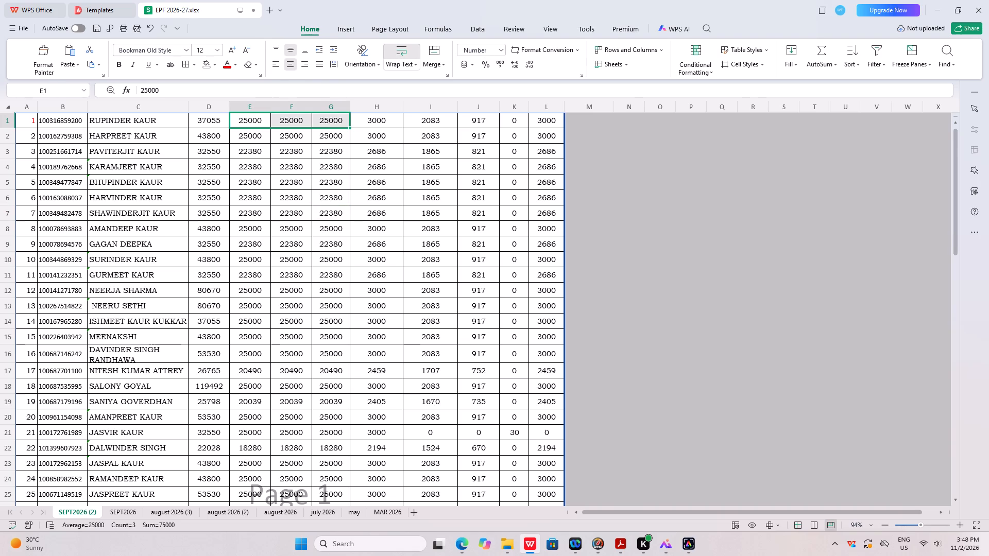
key("ctrl+c")
left_click(303, 269)
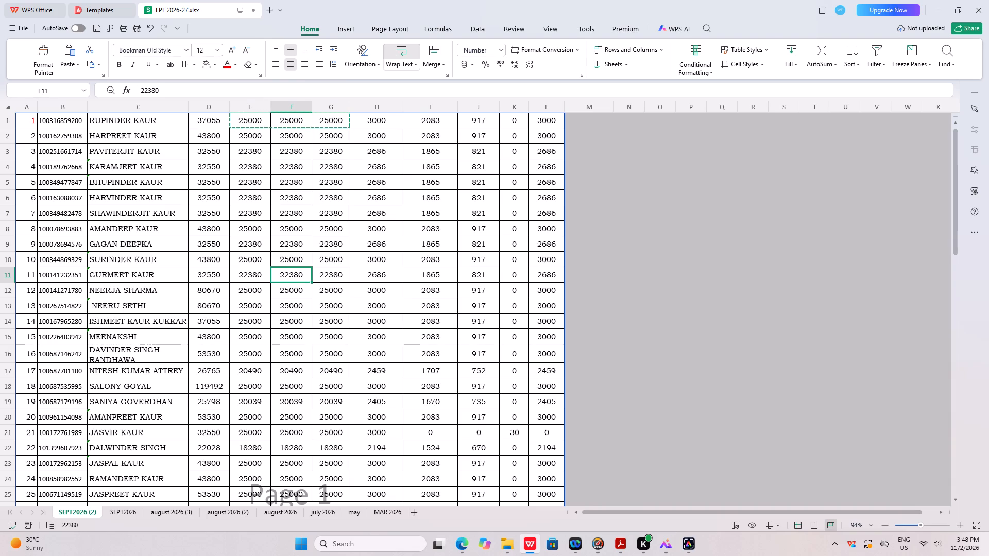
left_click_drag(254, 138, 328, 279)
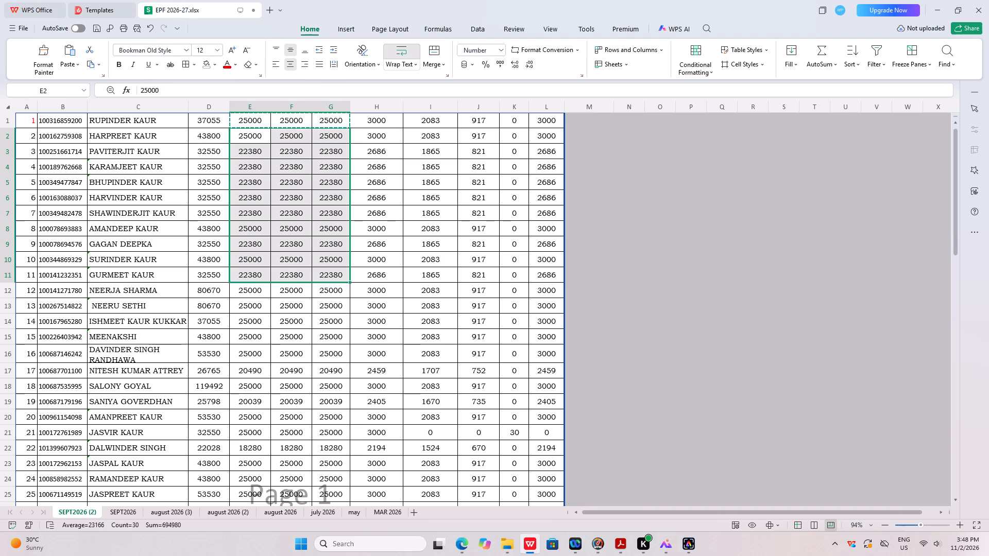
key("ctrl+v")
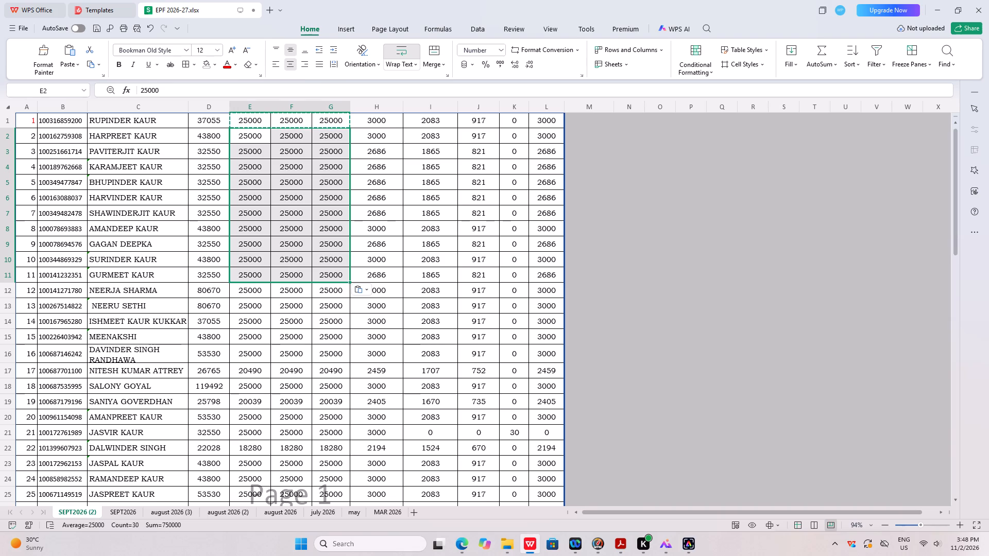
Copy the 25000 wages in E14:G14 to columns E to G of rows 15 to 21.
left_click(304, 307)
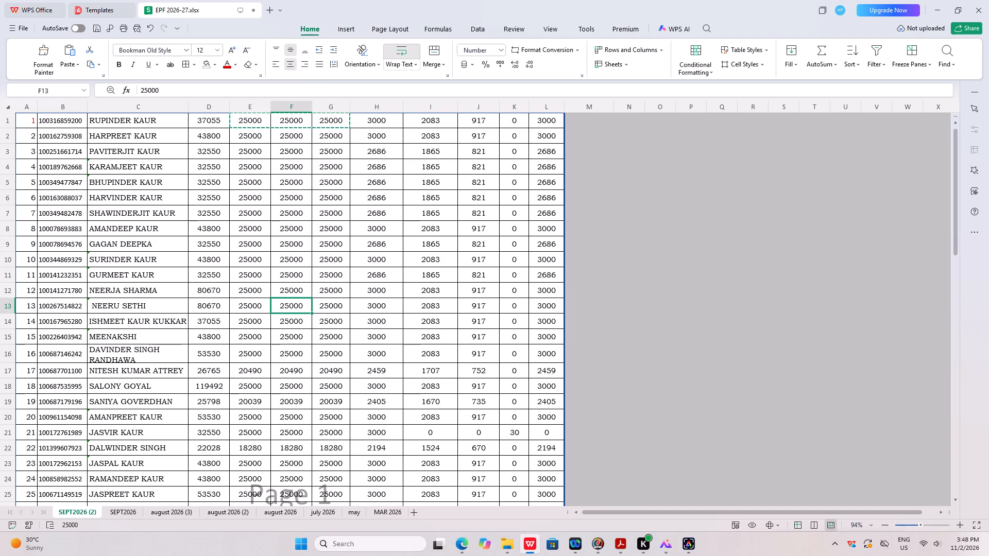
left_click_drag(254, 324, 316, 322)
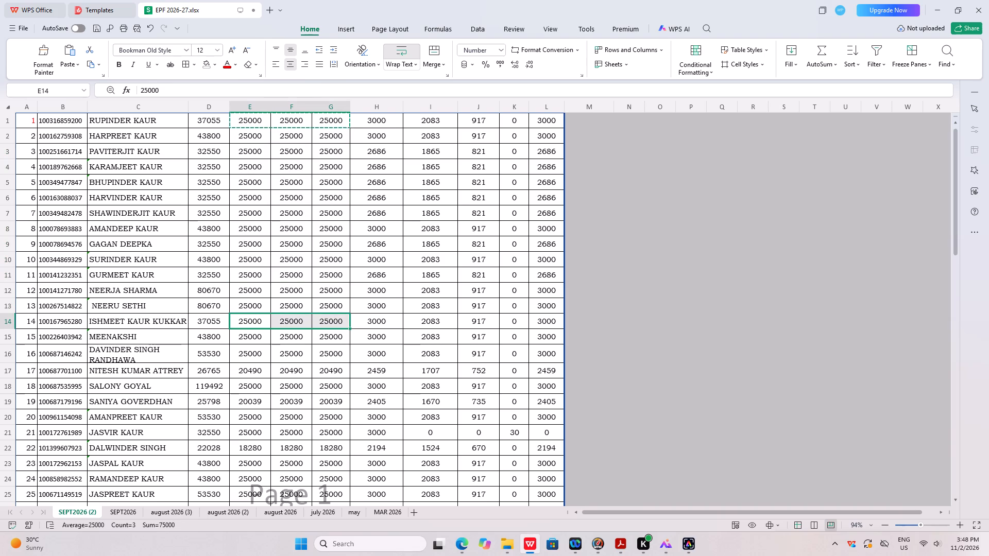
key("ctrl+c")
left_click_drag(255, 341, 320, 342)
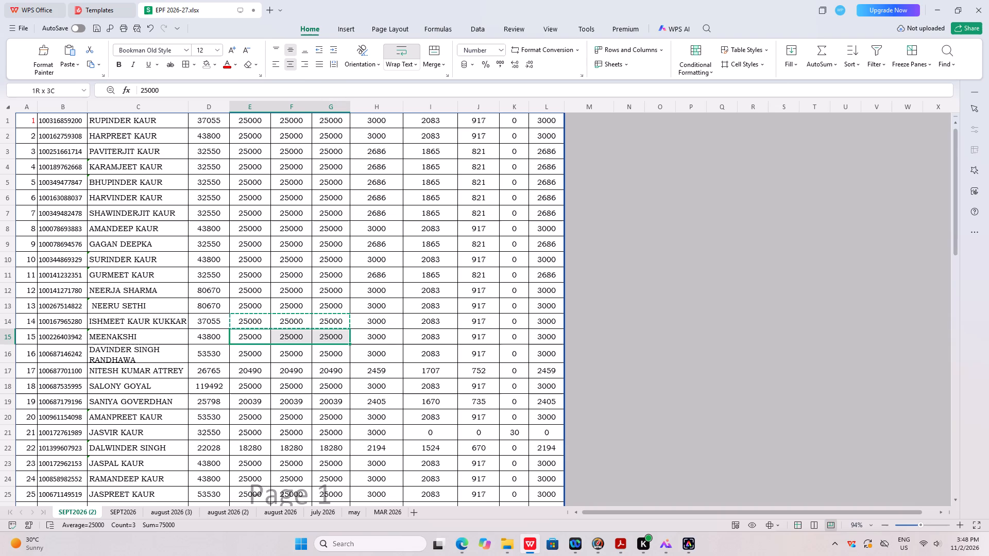
left_click_drag(320, 342, 325, 373)
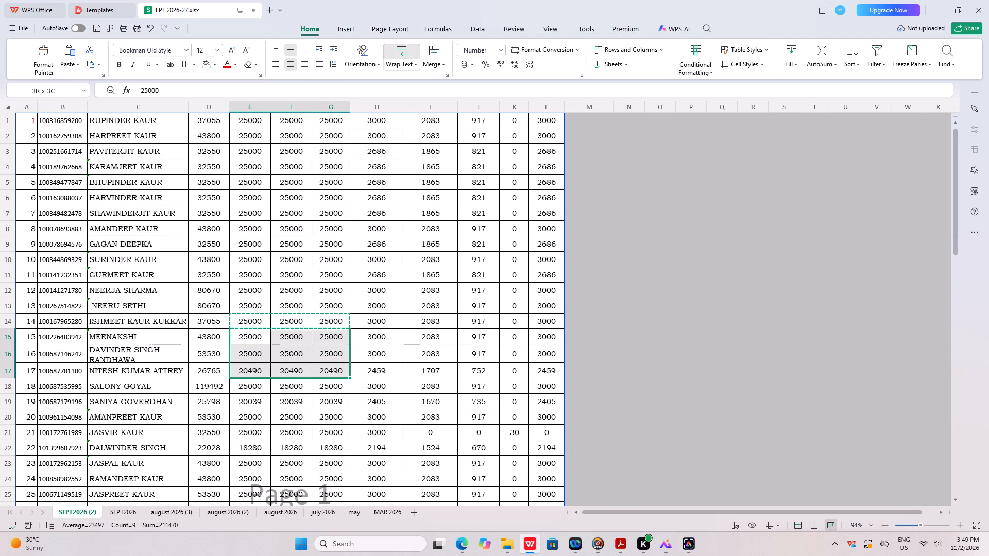
left_click_drag(325, 373, 331, 442)
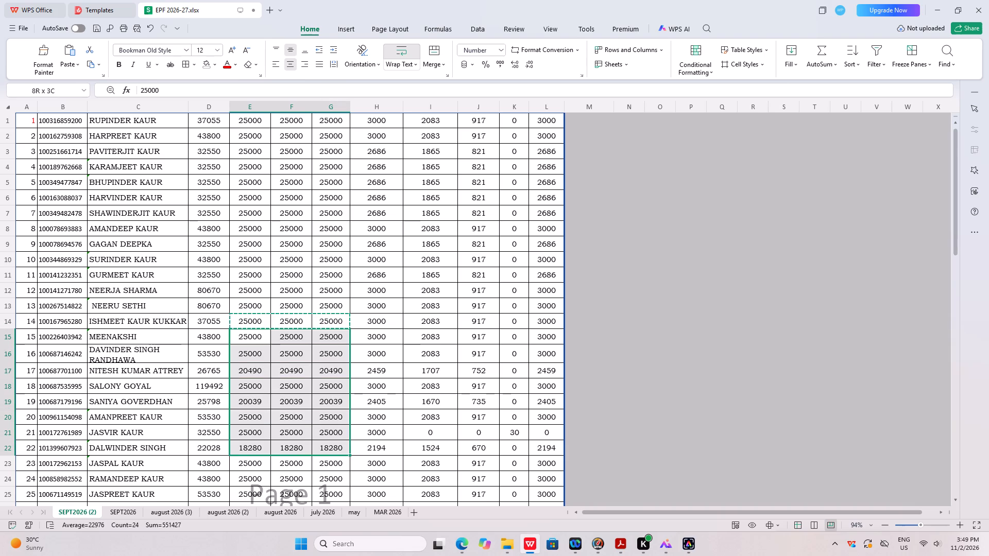
left_click_drag(331, 442, 333, 432)
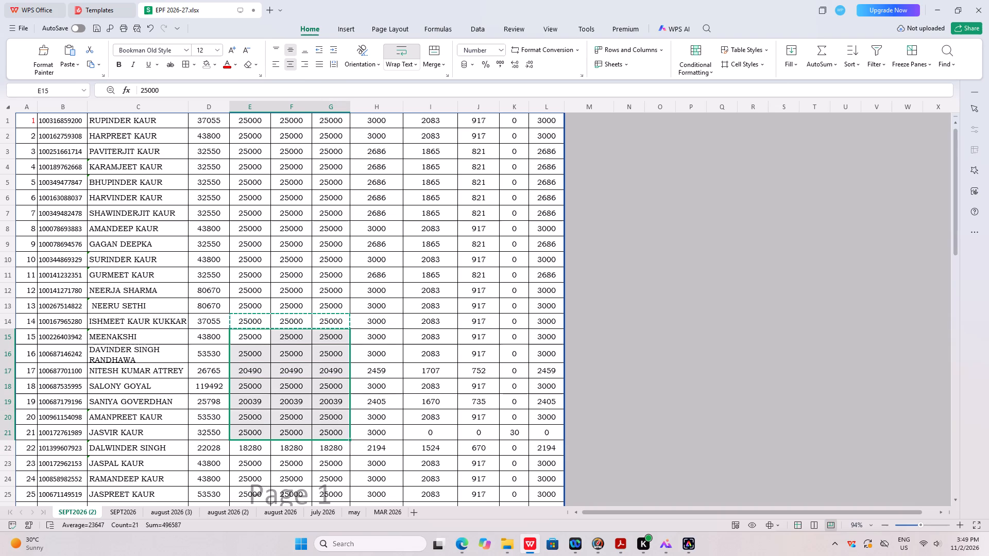
key("ctrl+v")
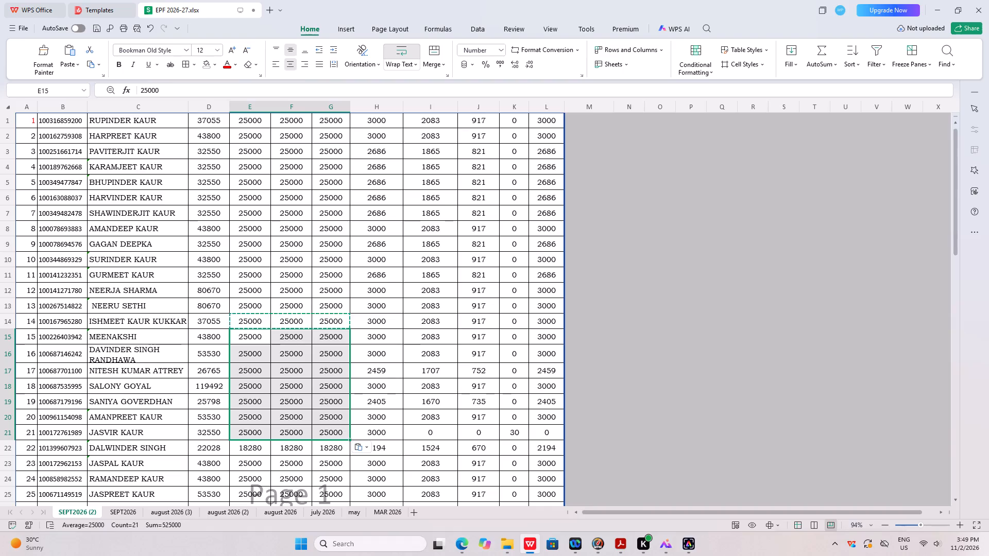
double_click(282, 407)
left_click(615, 402)
Copy the 25000 wages in E23:G23 to columns E to G of rows 24 to 66, leaving row 22 out.
scroll(429, 456, "down", 1)
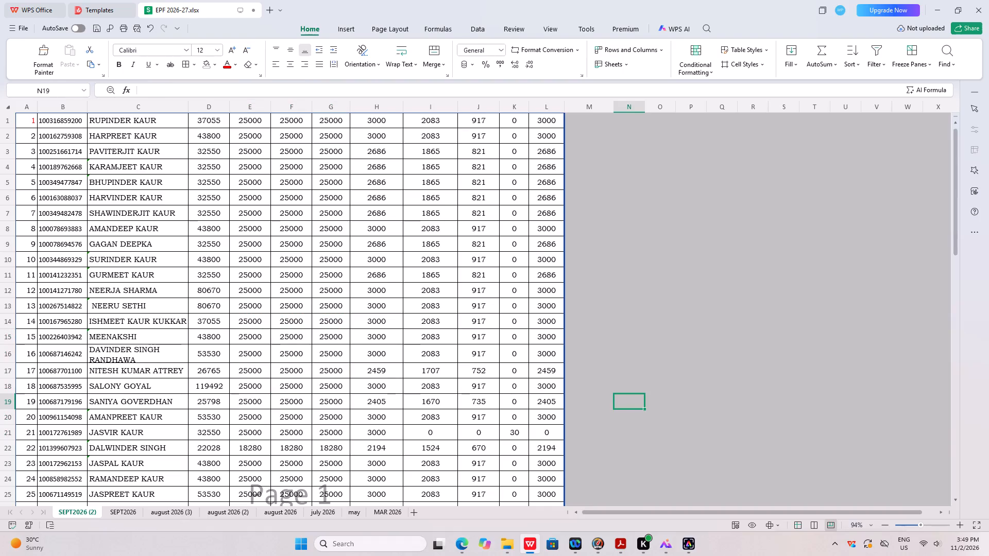
left_click_drag(256, 436, 329, 435)
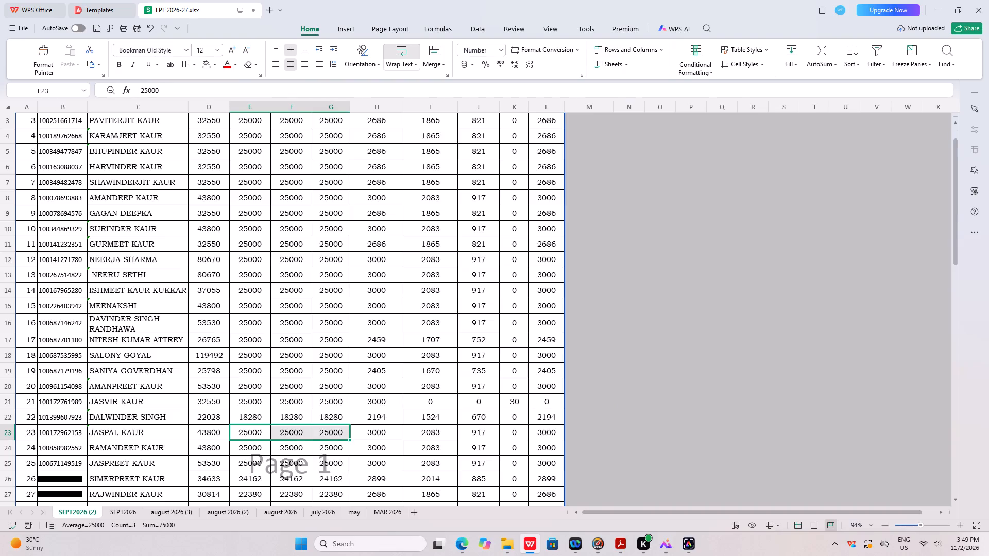
key("ctrl+c")
scroll(328, 443, "down", 3)
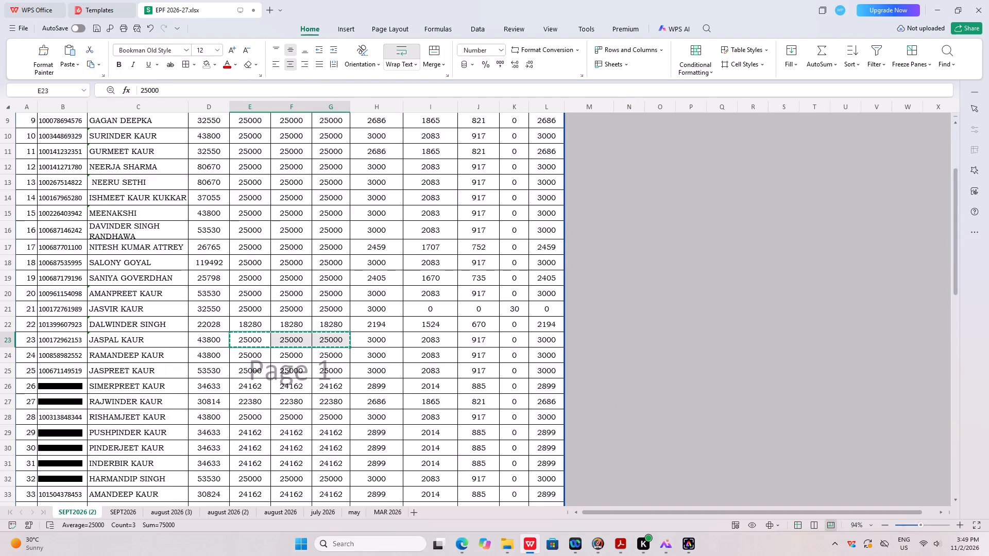
left_click_drag(259, 357, 335, 357)
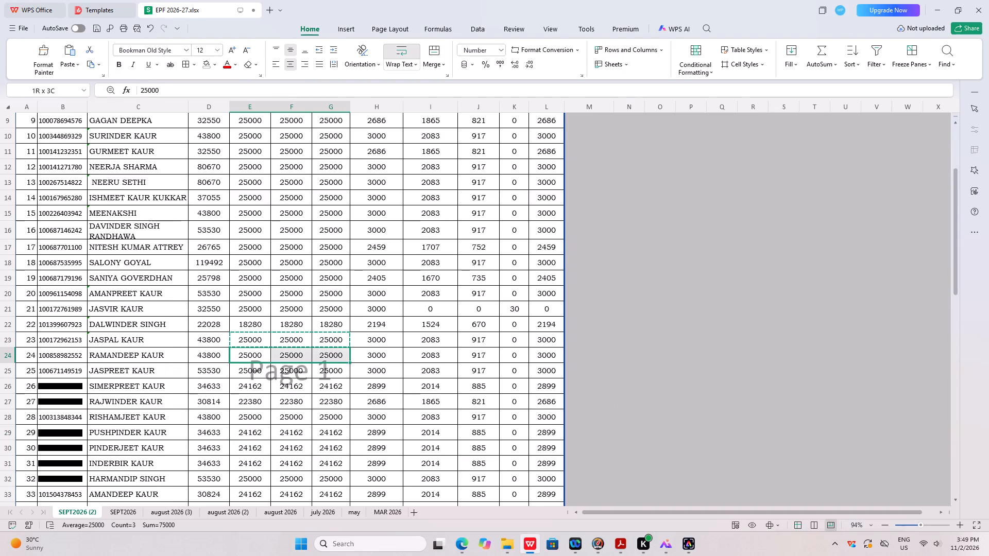
left_click_drag(335, 357, 325, 511)
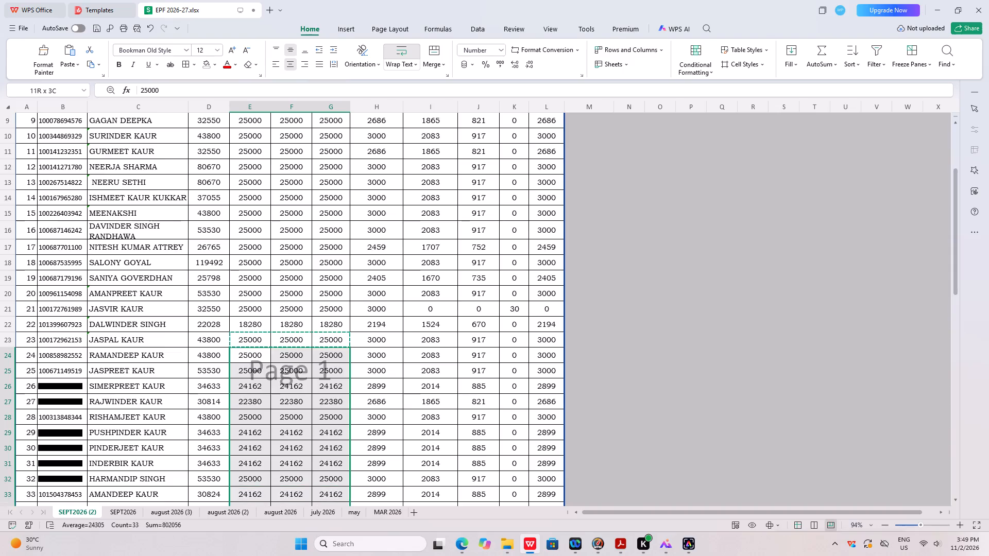
left_click_drag(325, 511, 327, 514)
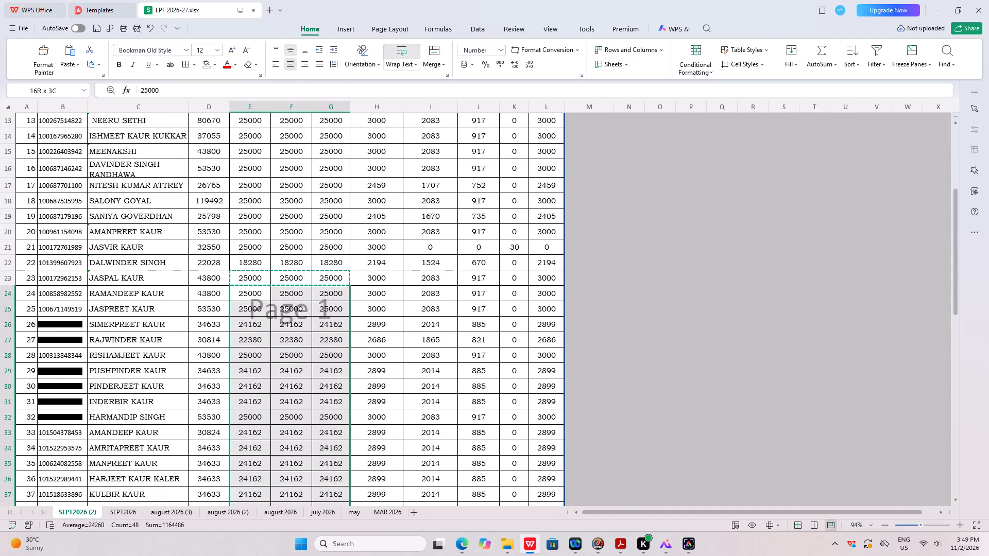
left_click_drag(327, 514, 329, 545)
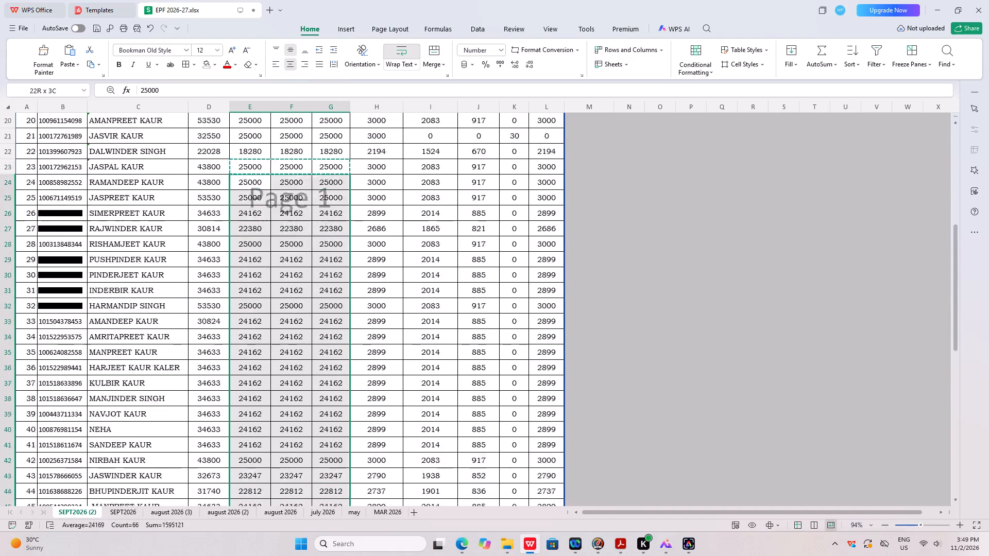
left_click_drag(329, 545, 331, 542)
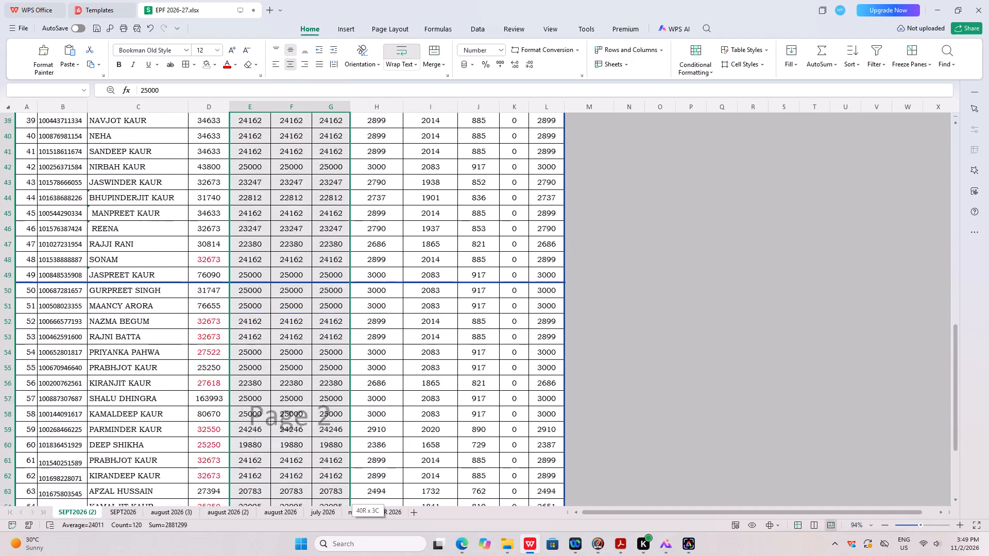
left_click_drag(331, 542, 337, 423)
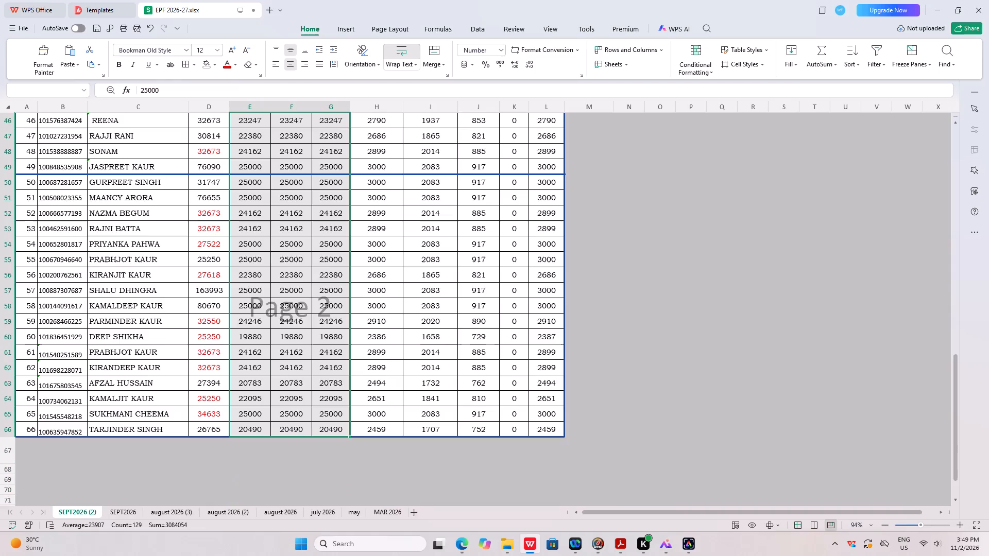
key("ctrl+v")
left_click(322, 409)
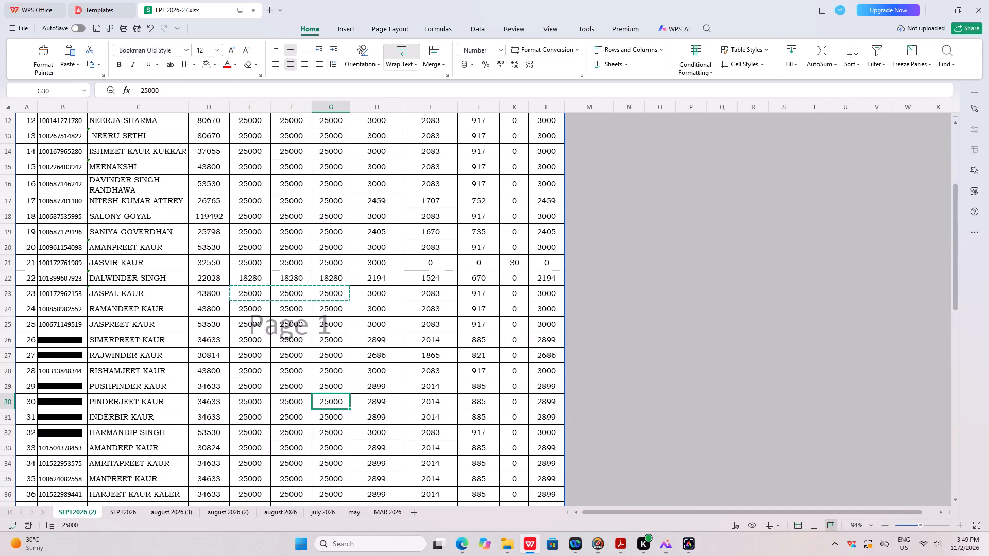
double_click(664, 371)
left_click(643, 374)
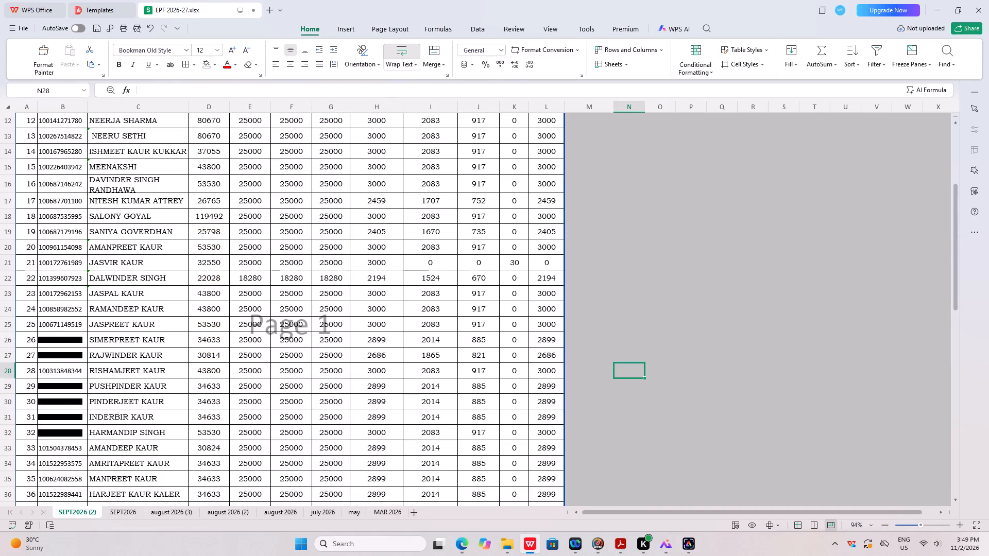
Examine the contribution cells I21 to K21 and the formulas behind the first row's contributions in H1 and I1.
left_click(417, 265)
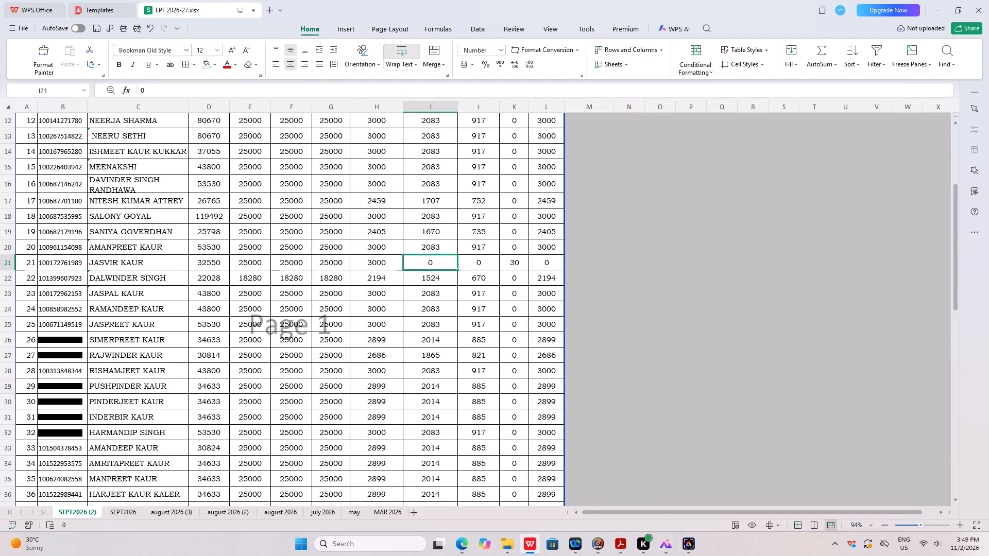
left_click(494, 265)
left_click(522, 266)
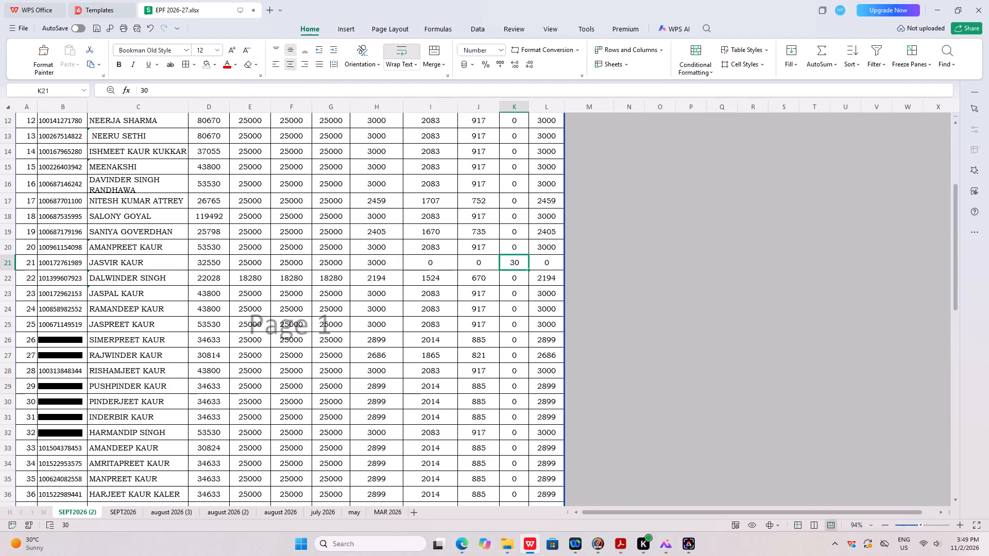
scroll(412, 358, "up", 15)
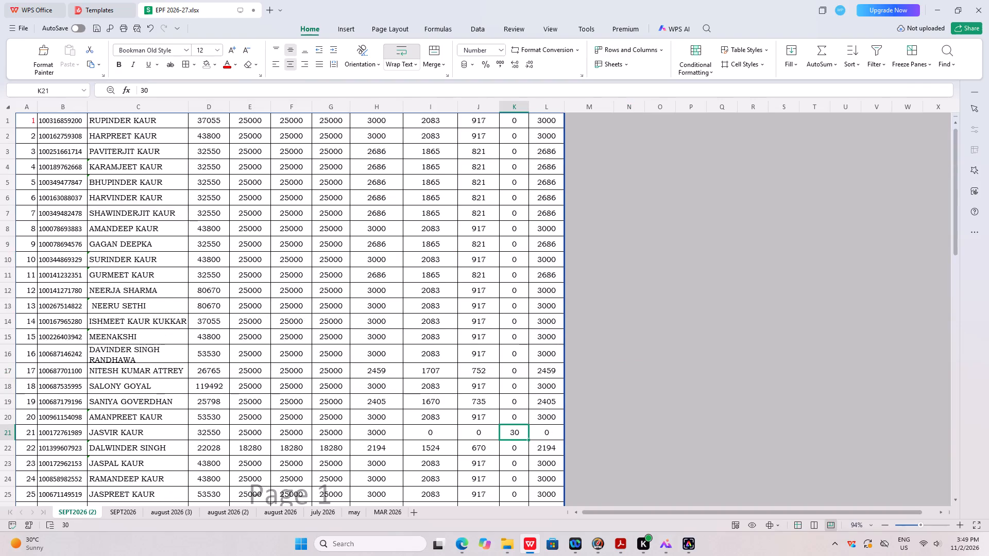
double_click(373, 121)
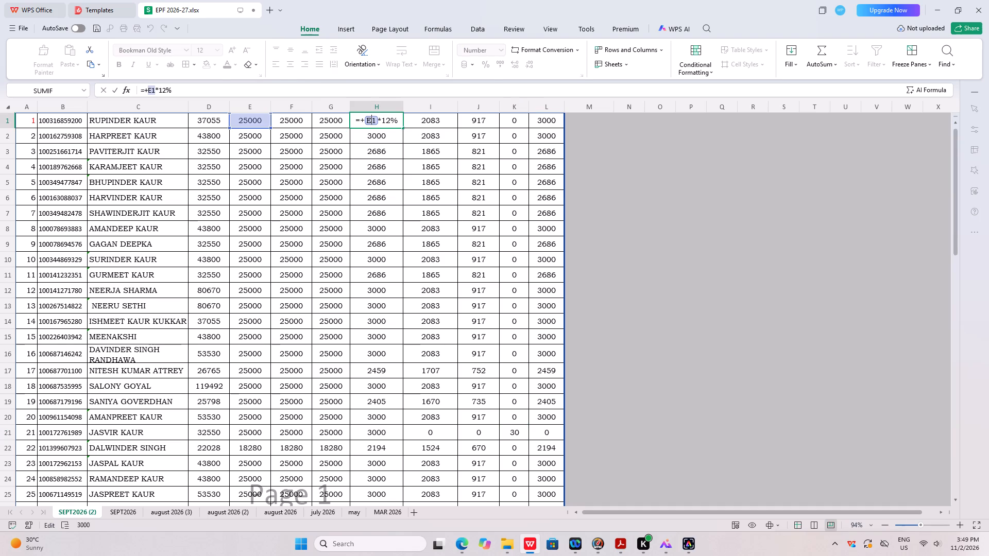
left_click(390, 168)
double_click(393, 121)
left_click(395, 160)
double_click(437, 118)
left_click(461, 150)
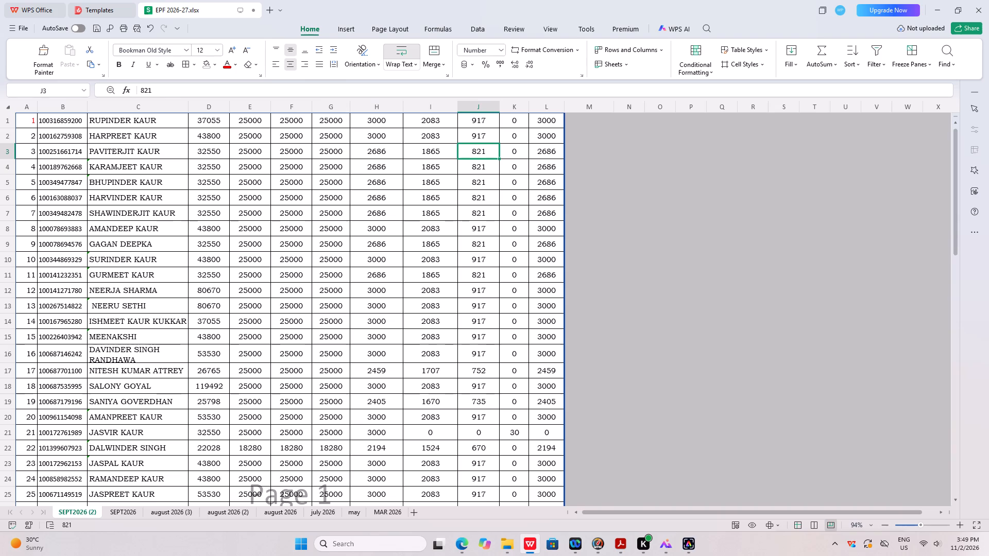
left_click(625, 172)
Copy the contributions in H1:J1 to columns H to J of rows 2 to 20.
left_click_drag(380, 121, 454, 120)
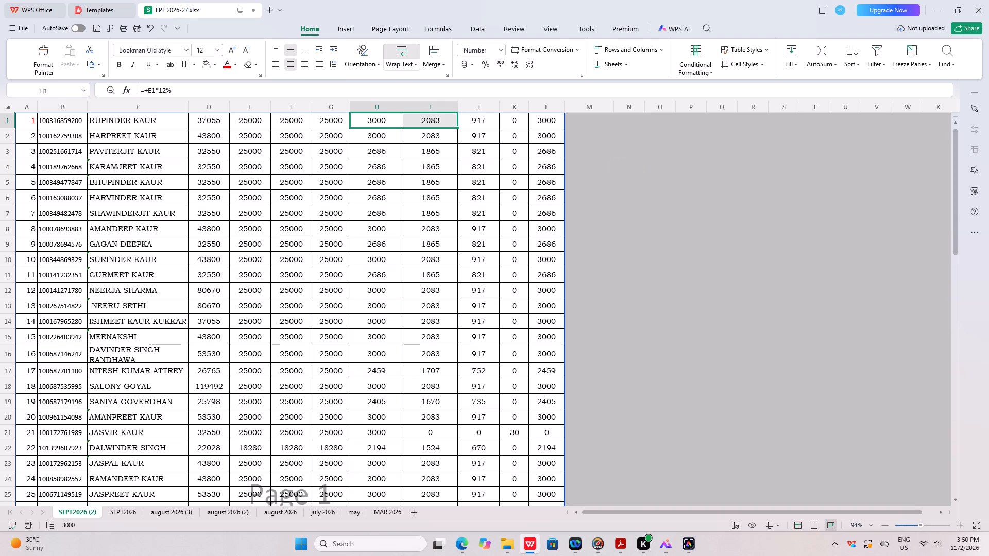
left_click_drag(454, 120, 462, 120)
key("ctrl+c")
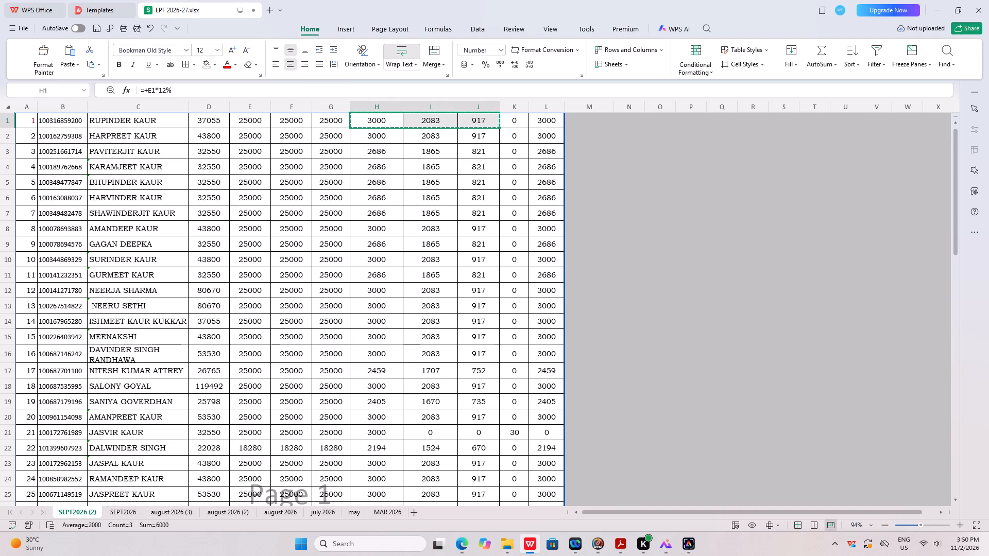
left_click_drag(385, 138, 477, 409)
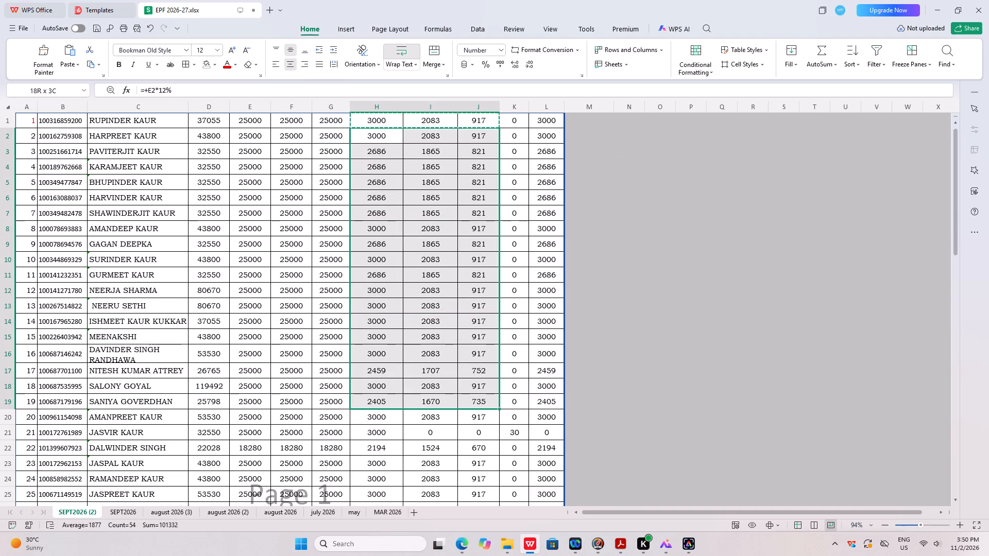
left_click_drag(477, 409, 477, 416)
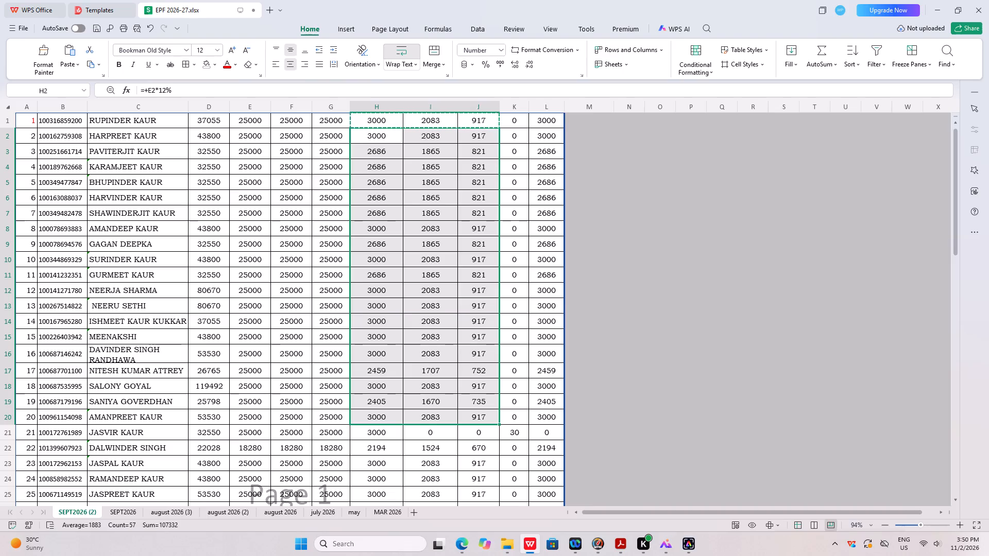
key("ctrl+v")
double_click(626, 353)
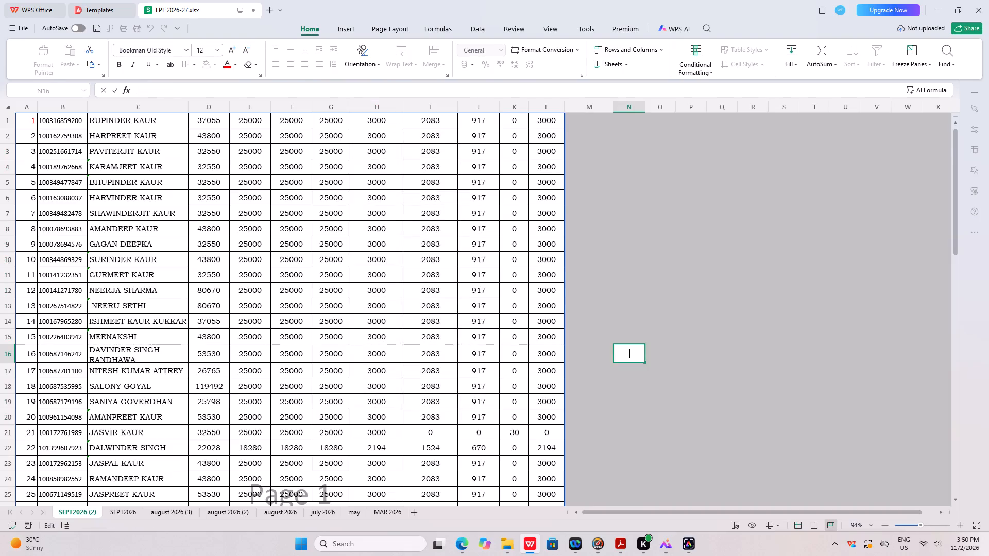
Copy the contributions 2083 and 917 in I20:J20 to I21:J21.
scroll(492, 433, "down", 2)
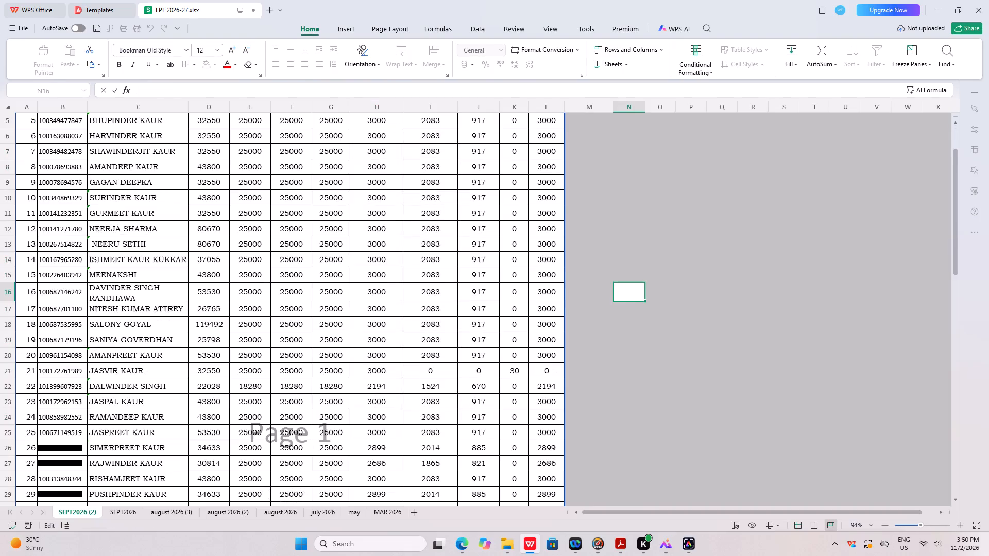
left_click_drag(431, 357, 499, 357)
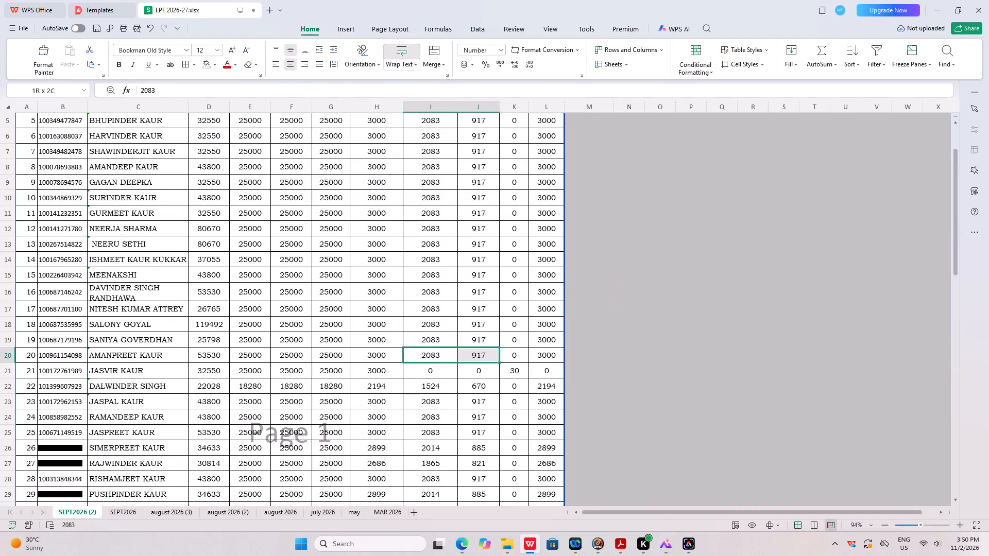
left_click_drag(499, 357, 500, 357)
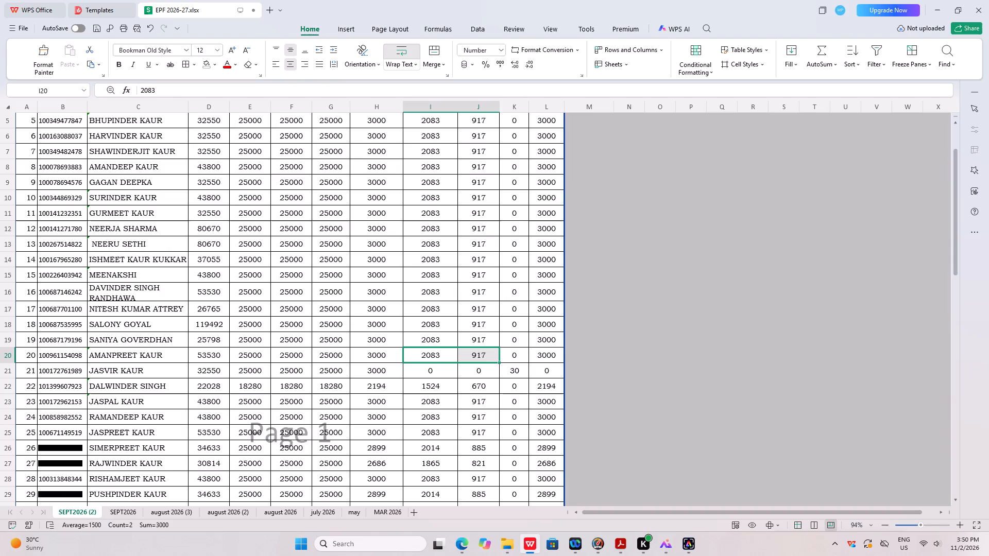
key("ctrl+c")
left_click_drag(437, 373, 453, 373)
left_click_drag(447, 373, 464, 373)
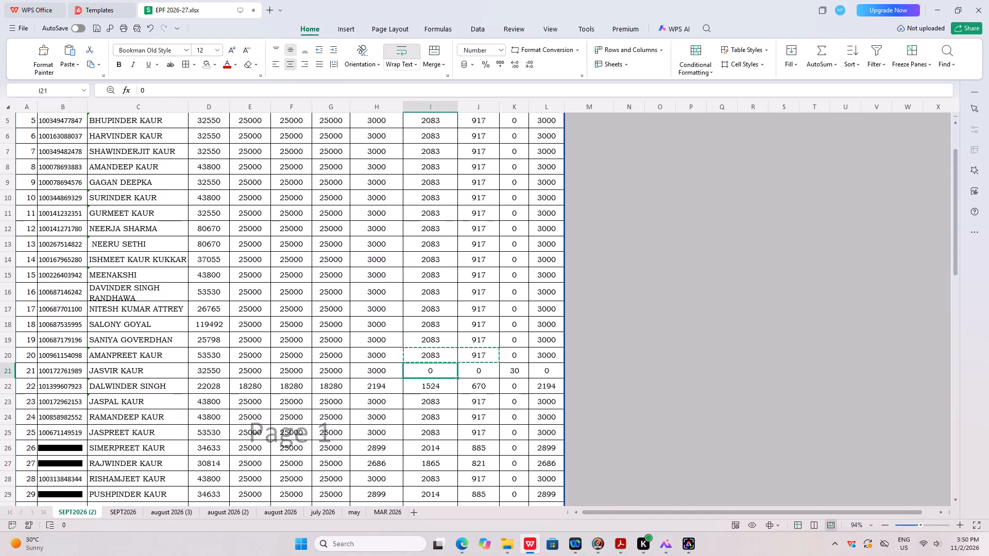
left_click_drag(464, 373, 478, 373)
key("ctrl+v")
left_click(470, 411)
Check the contribution cells in rows 22 and 23, including the formula in H23.
scroll(471, 412, "down", 2)
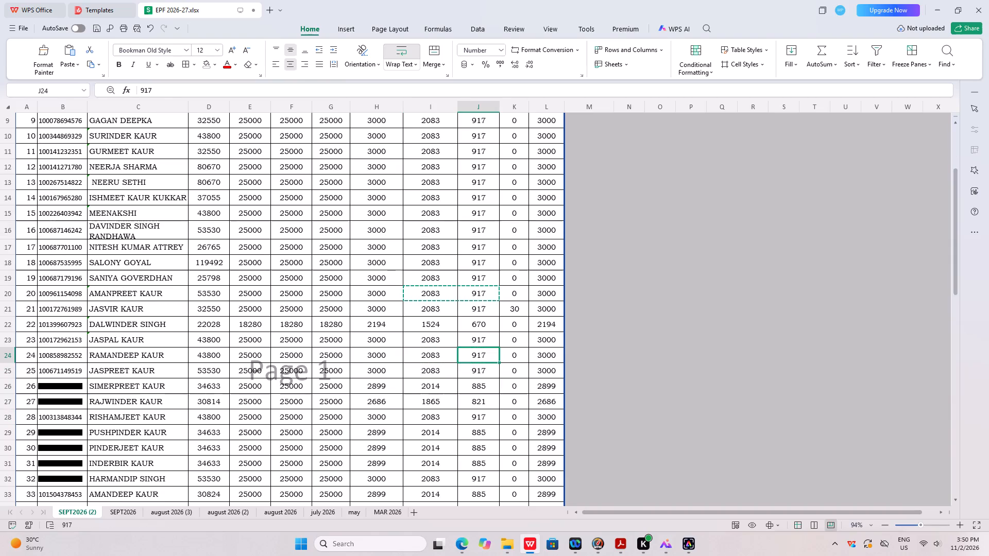
double_click(444, 315)
left_click(625, 318)
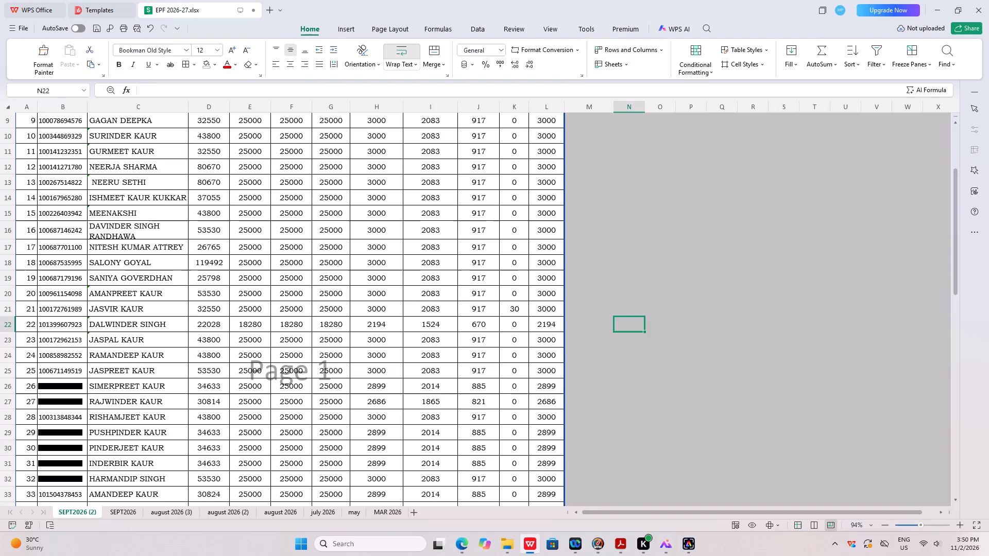
left_click(438, 339)
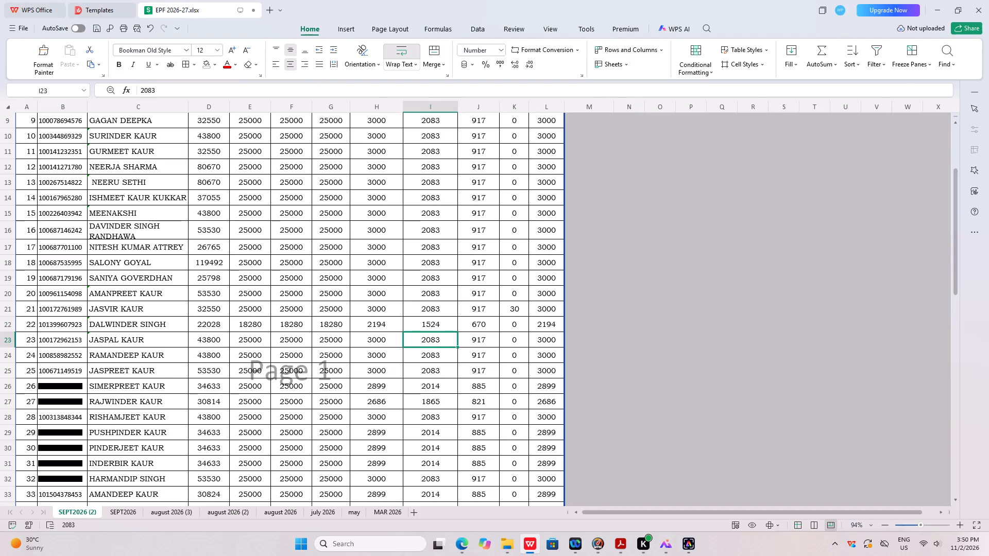
double_click(381, 342)
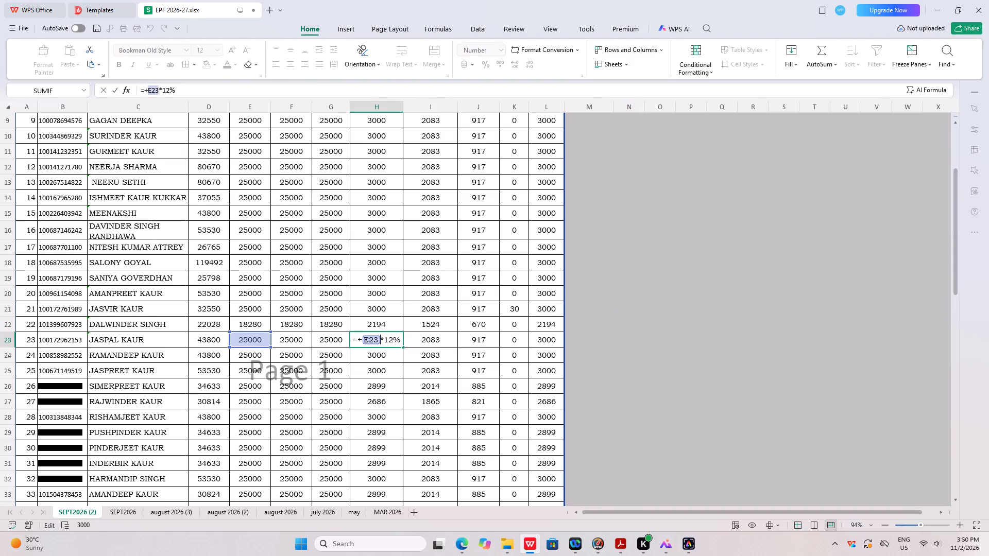
left_click(403, 377)
scroll(403, 374, "up", 10)
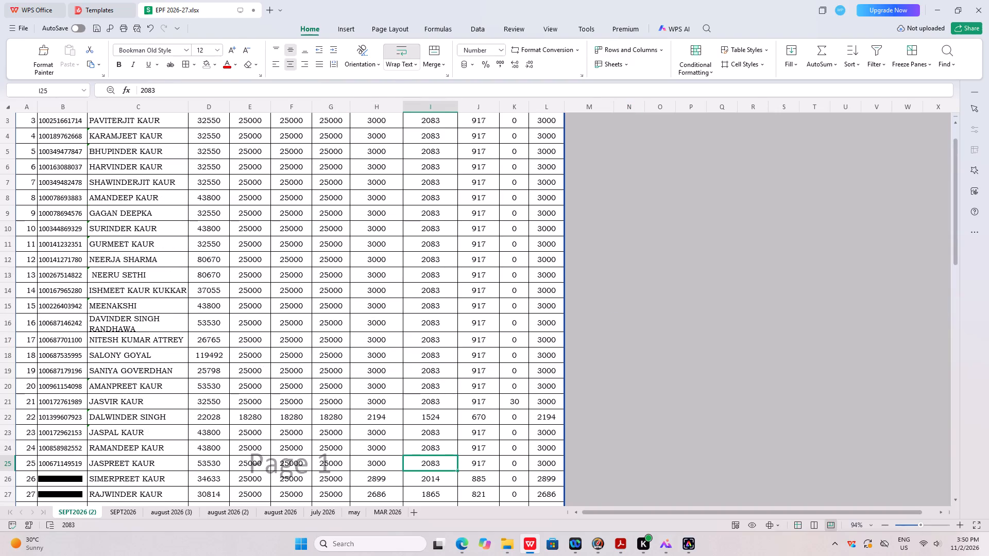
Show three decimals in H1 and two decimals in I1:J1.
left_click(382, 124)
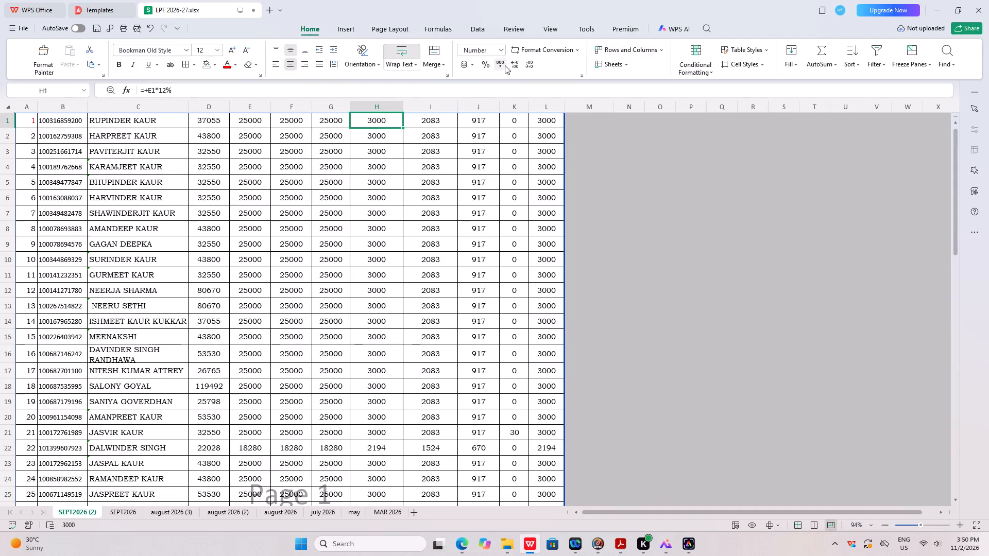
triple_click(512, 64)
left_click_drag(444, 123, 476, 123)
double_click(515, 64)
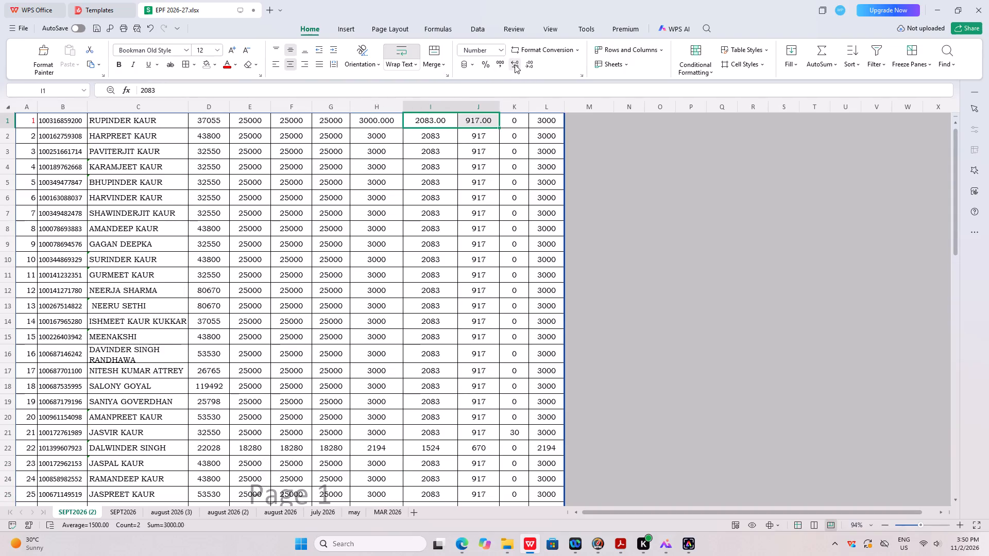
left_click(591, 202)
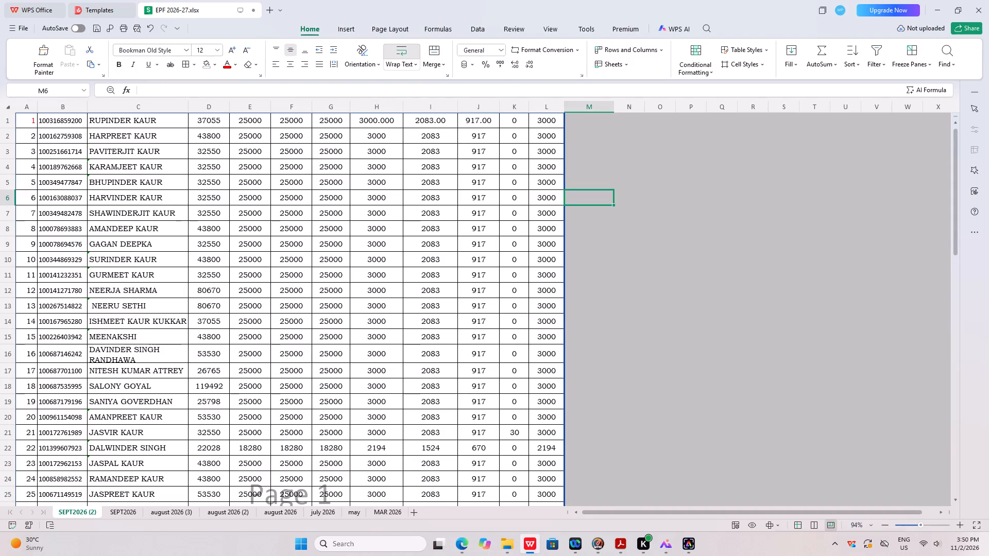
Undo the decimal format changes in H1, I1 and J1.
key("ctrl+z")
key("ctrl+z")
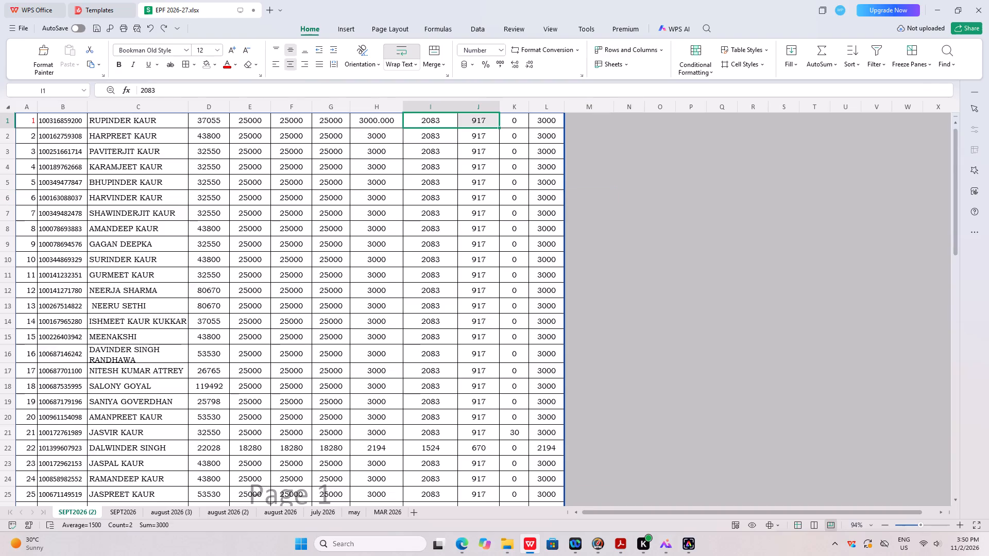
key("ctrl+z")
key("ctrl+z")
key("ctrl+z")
Review the wages and contributions down the employee list to see which rows still need updating.
scroll(441, 281, "down", 5)
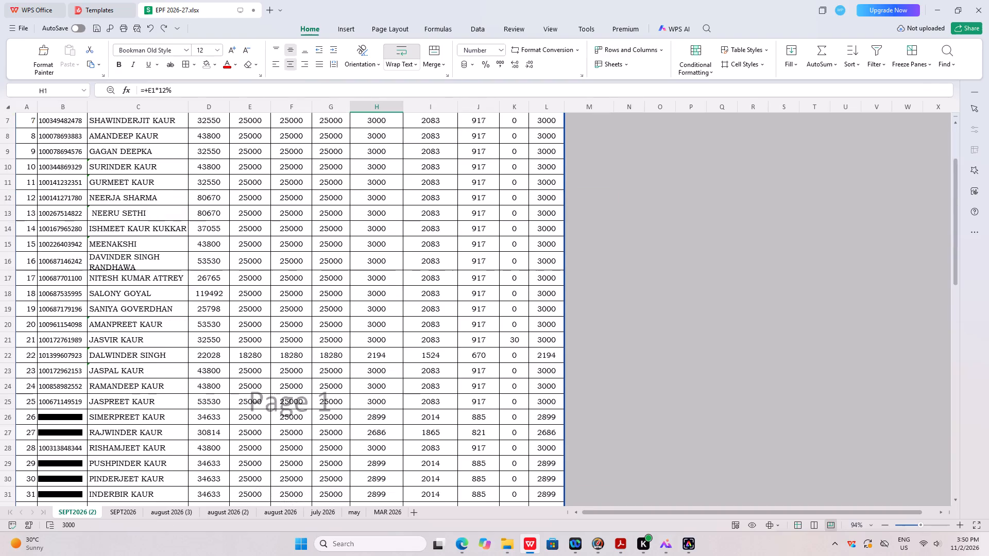
scroll(445, 302, "down", 2)
scroll(445, 302, "up", 6)
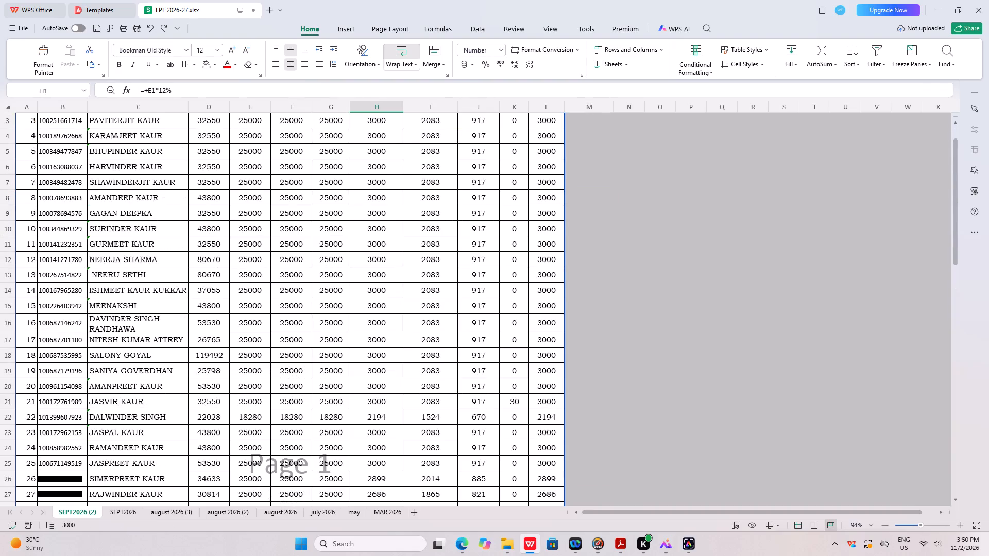
left_click(145, 321)
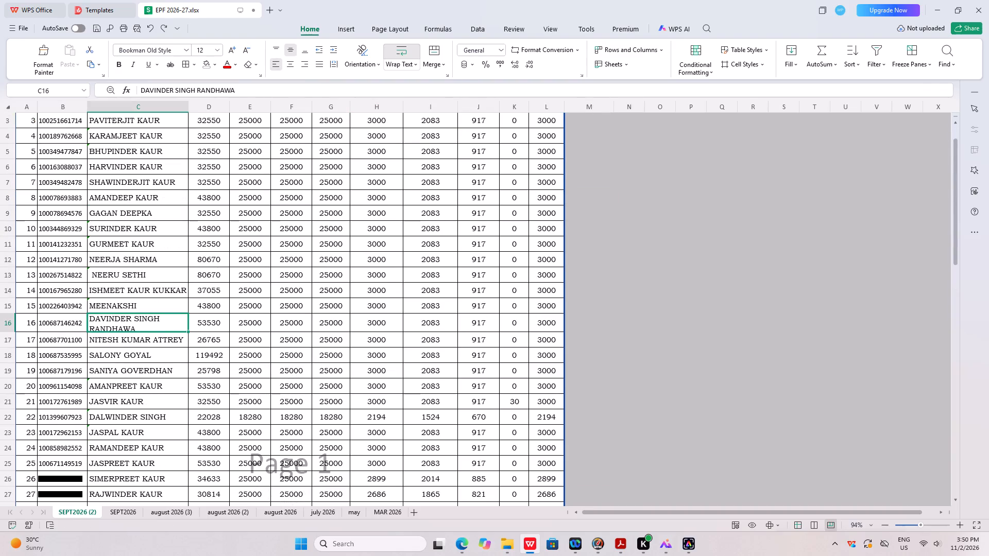
left_click(120, 342)
scroll(128, 385, "down", 5)
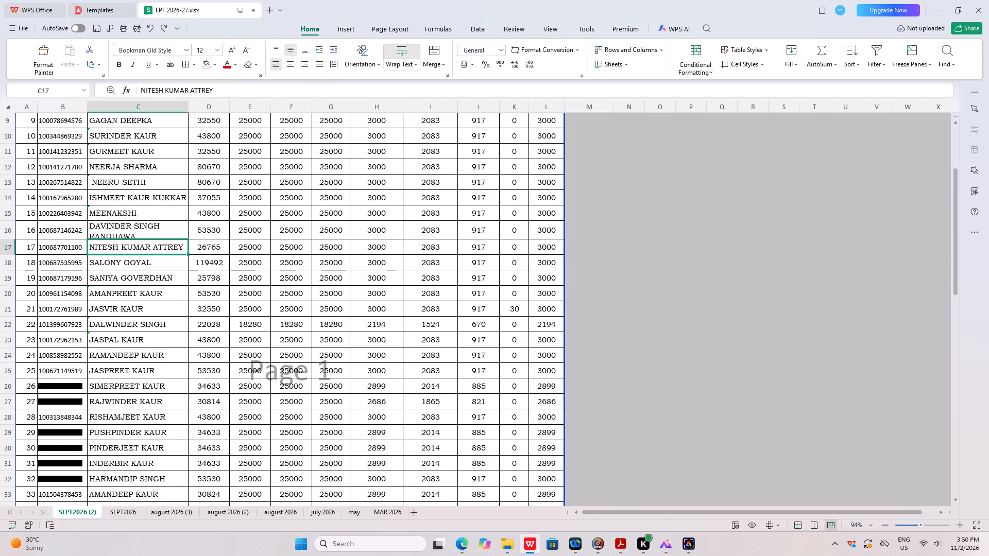
scroll(426, 395, "down", 3)
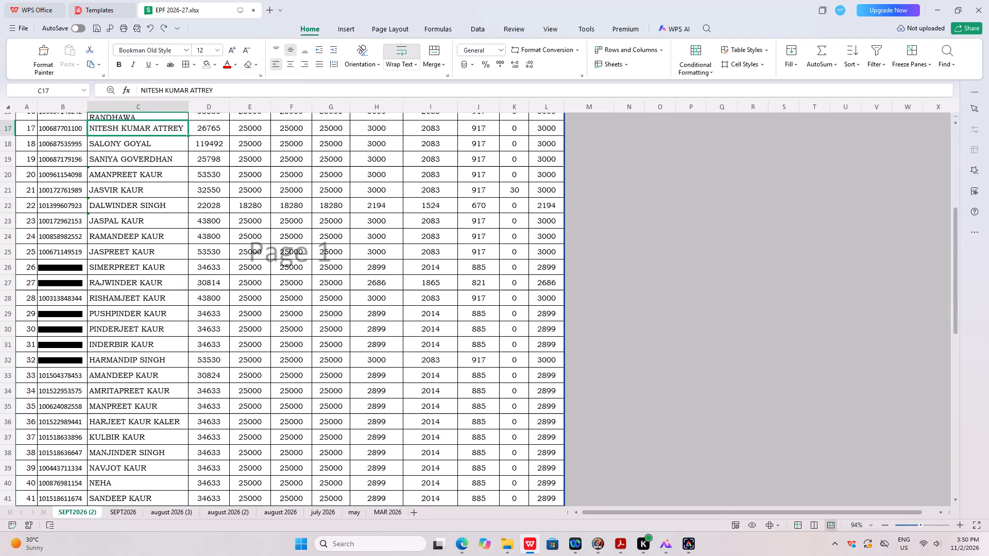
scroll(463, 267, "up", 5)
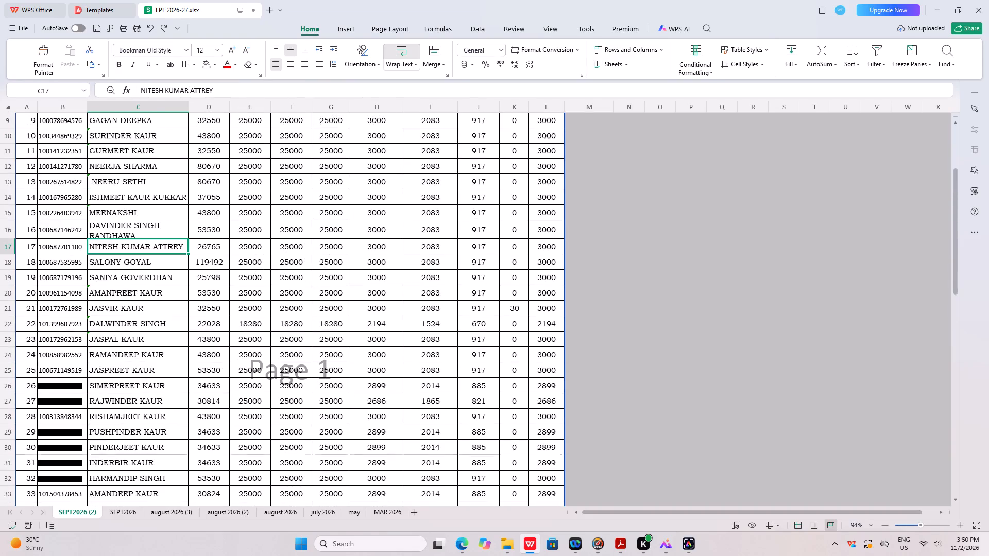
Copy the contribution cells H23:J23 into the same columns for rows 24 to 66.
left_click(379, 323)
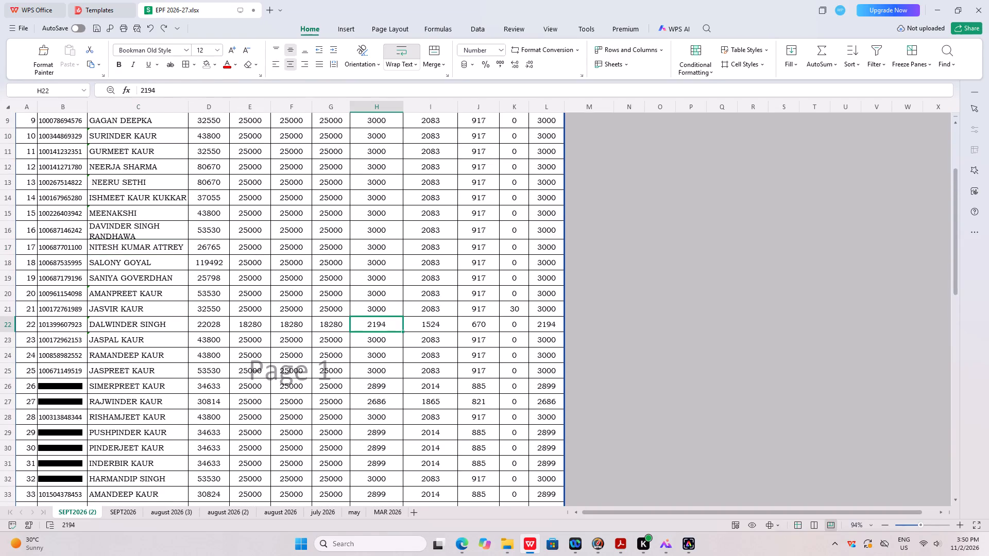
left_click_drag(389, 322, 480, 324)
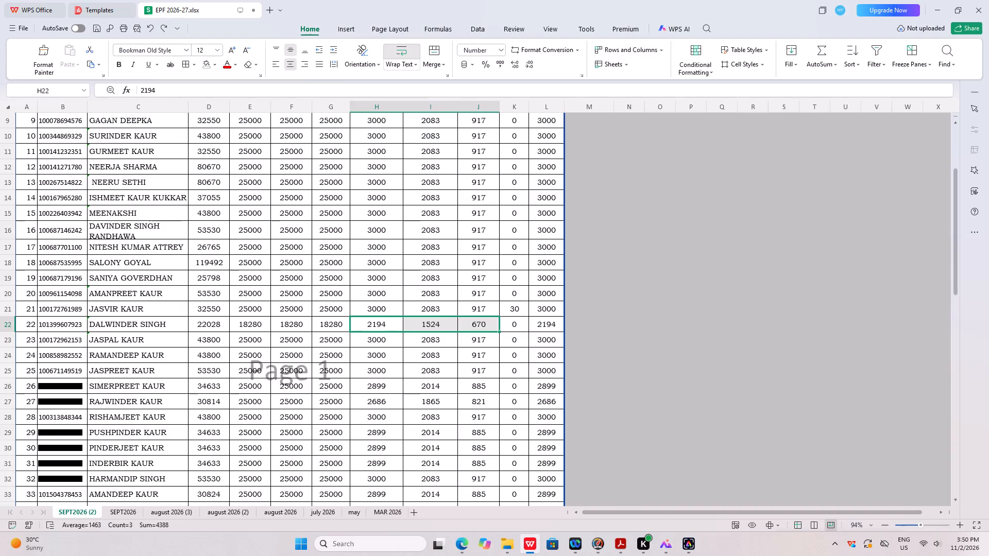
left_click(480, 346)
left_click_drag(384, 342, 477, 341)
left_click_drag(394, 339, 477, 343)
key("ctrl+c")
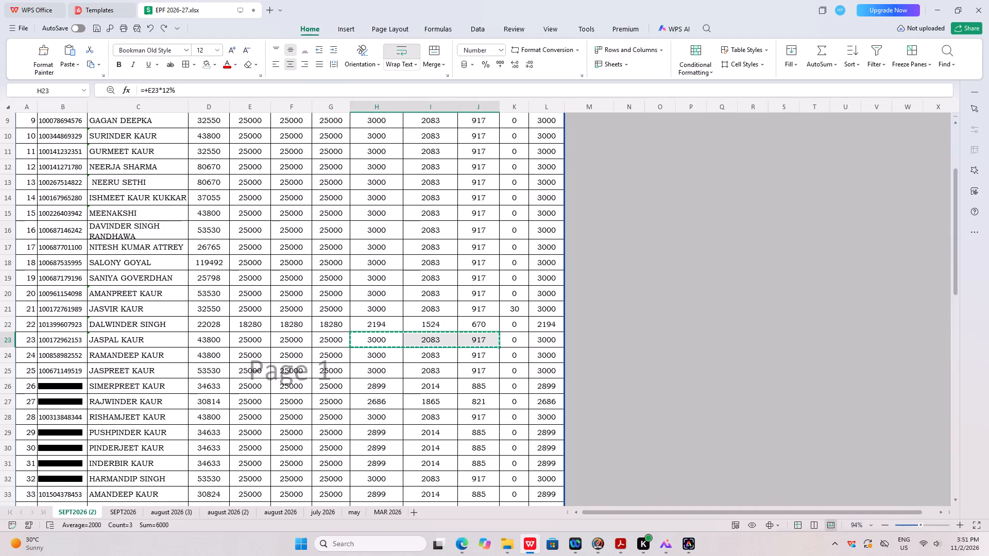
left_click_drag(382, 358, 478, 540)
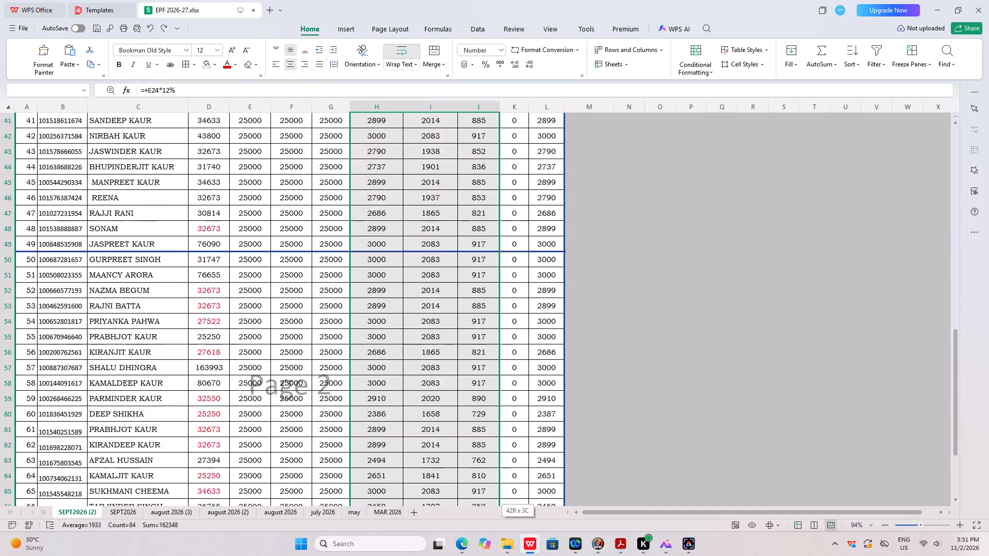
left_click_drag(478, 540, 464, 412)
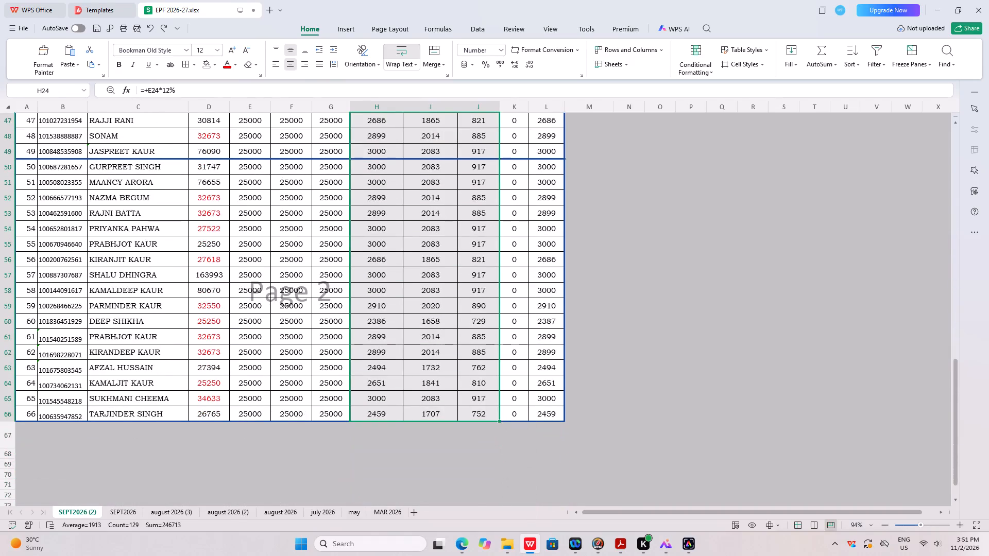
key("ctrl+v")
left_click(459, 440)
double_click(649, 395)
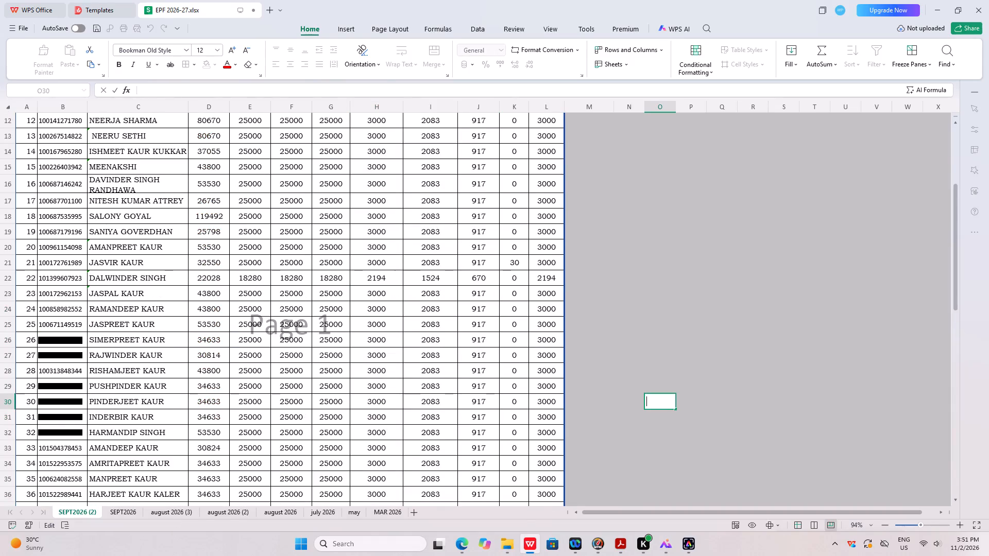
scroll(525, 435, "down", 19)
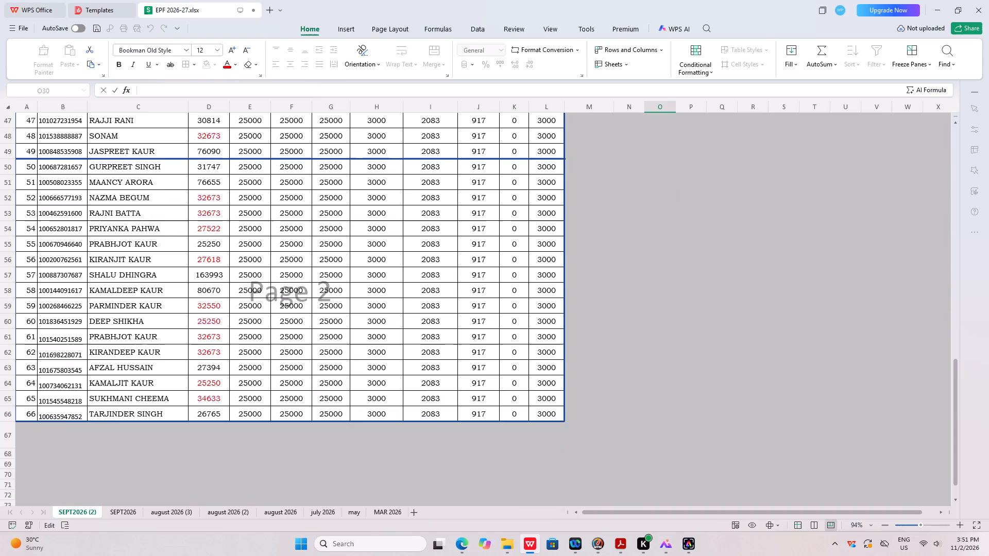
left_click(525, 435)
scroll(524, 437, "up", 7)
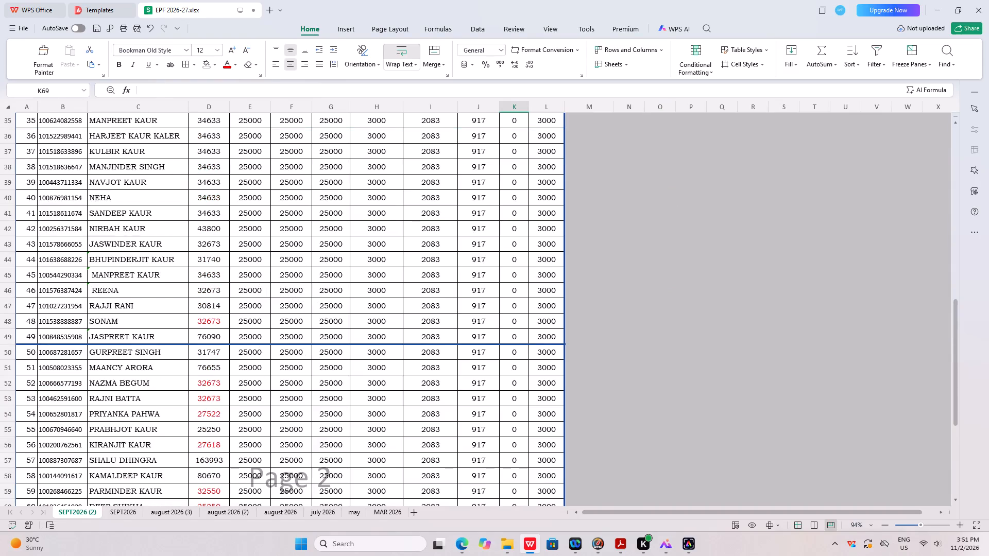
Set the font colour of the whole gross wages column D to automatic black.
left_click(225, 106)
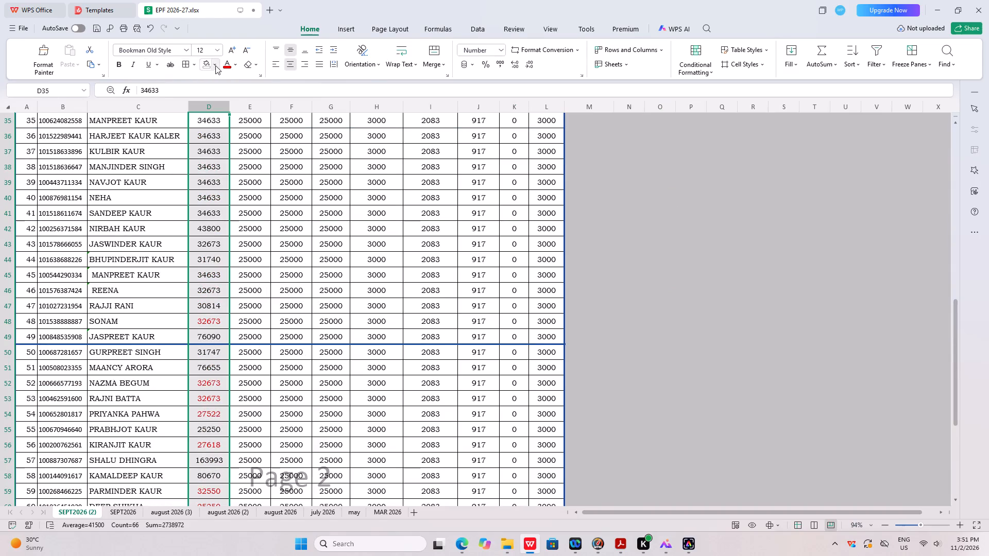
left_click(233, 65)
left_click(231, 82)
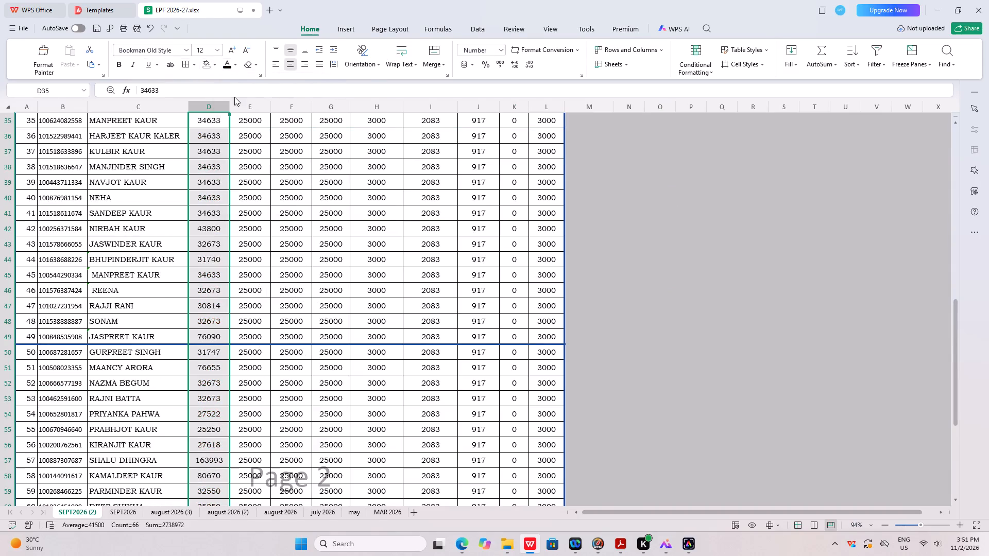
left_click(264, 255)
scroll(446, 328, "down", 8)
scroll(446, 328, "up", 12)
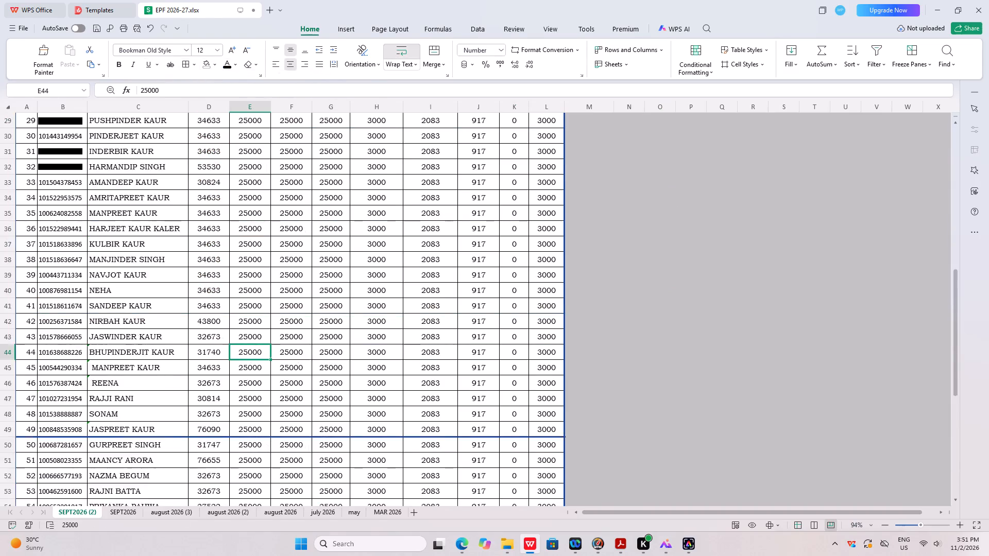
scroll(446, 328, "up", 20)
scroll(446, 328, "up", 1)
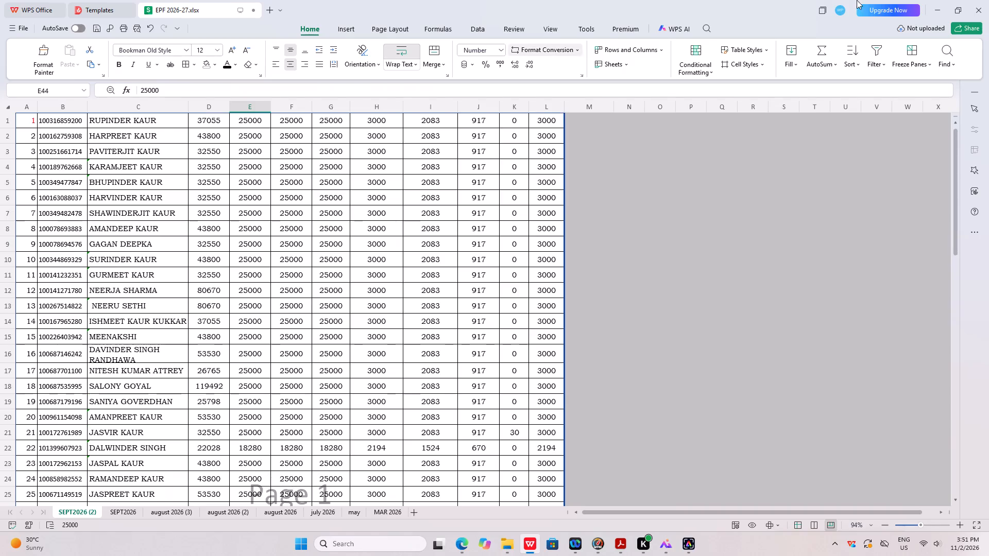
Open the SALARY 2026-27 workbook from the AASalary folder in Accounts Reports on Drive F of ACER DATA (D:).
left_click(935, 8)
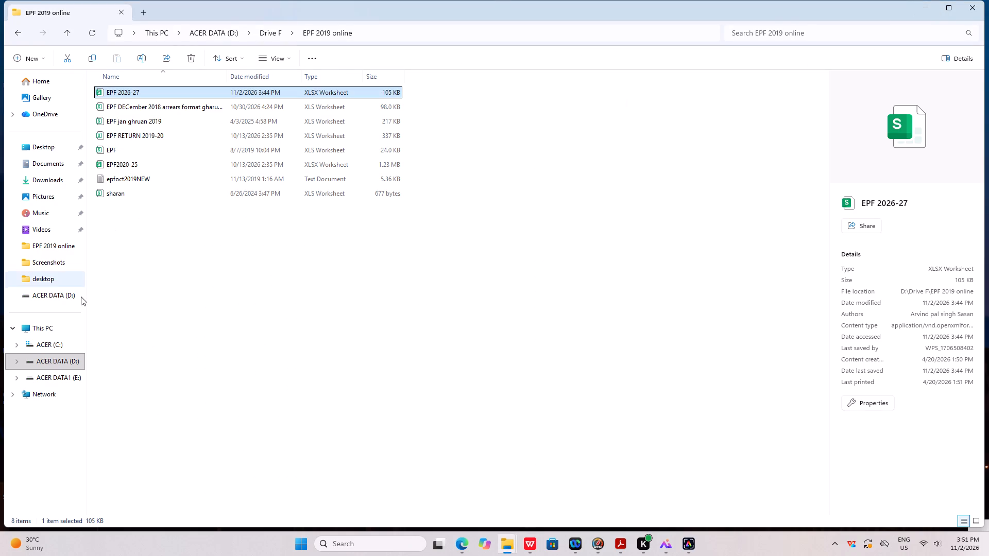
left_click(67, 363)
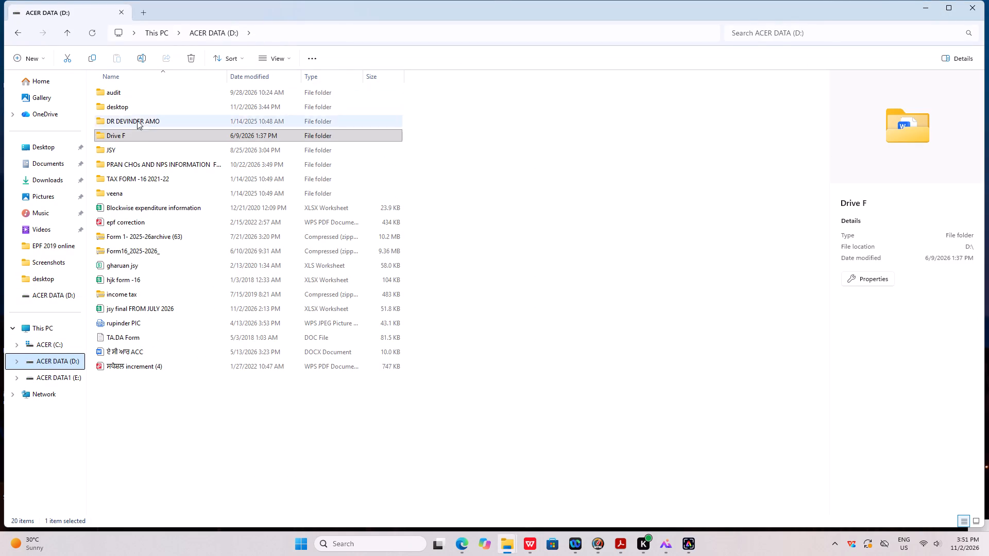
double_click(128, 131)
double_click(126, 108)
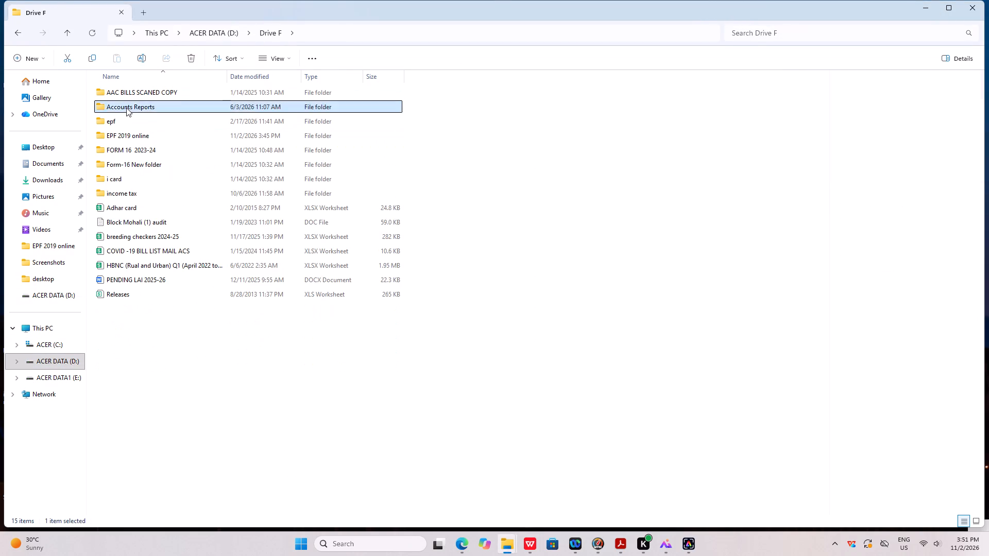
double_click(123, 102)
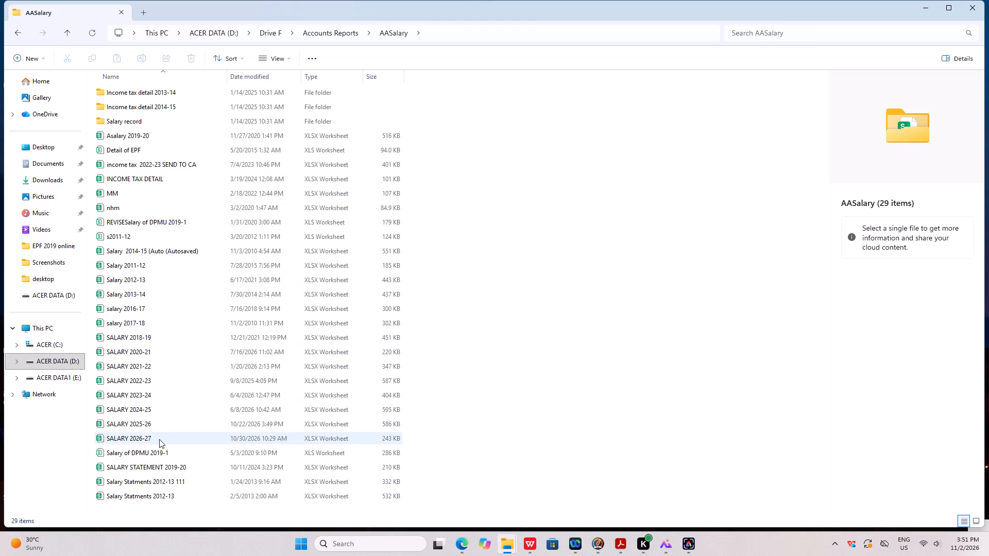
double_click(159, 439)
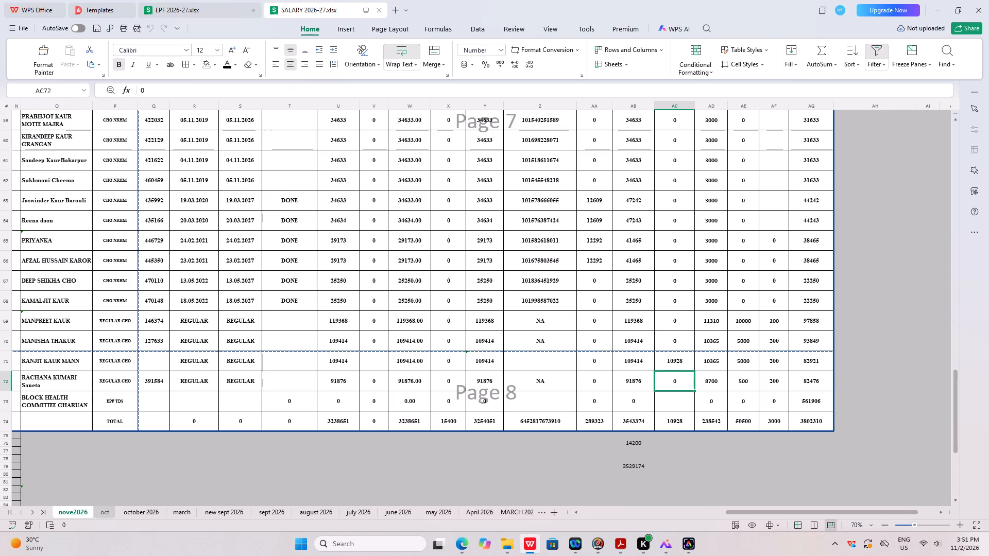
Examine the nove2026 salary sheet to find the gross salary of the computer operator listed in row 22 of the EPF sheet.
scroll(465, 429, "up", 4)
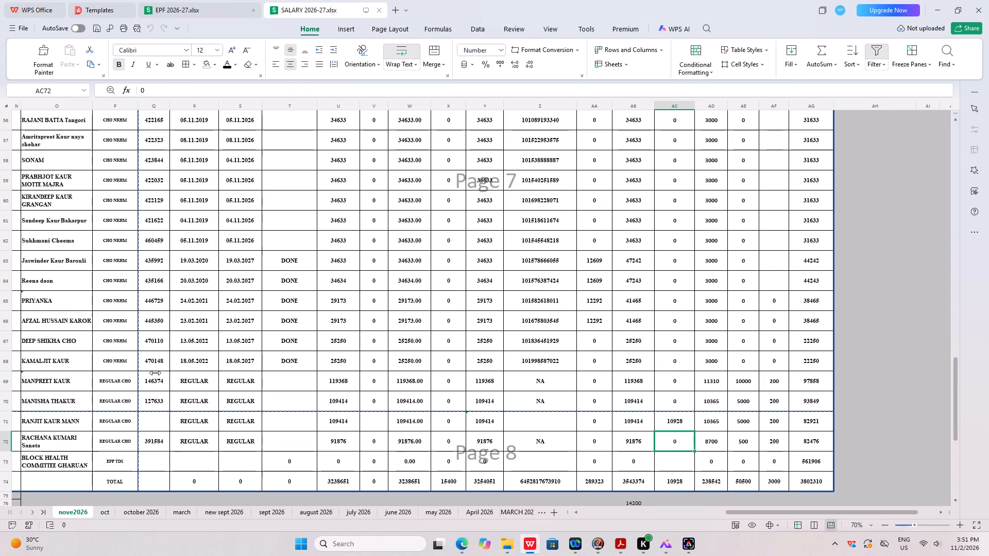
scroll(467, 422, "up", 2)
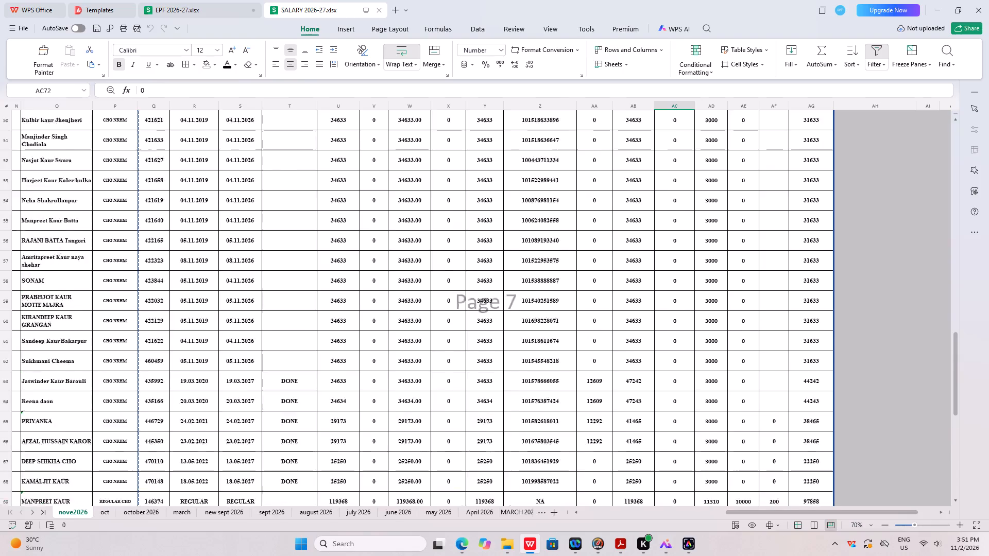
scroll(466, 422, "up", 15)
scroll(465, 422, "up", 10)
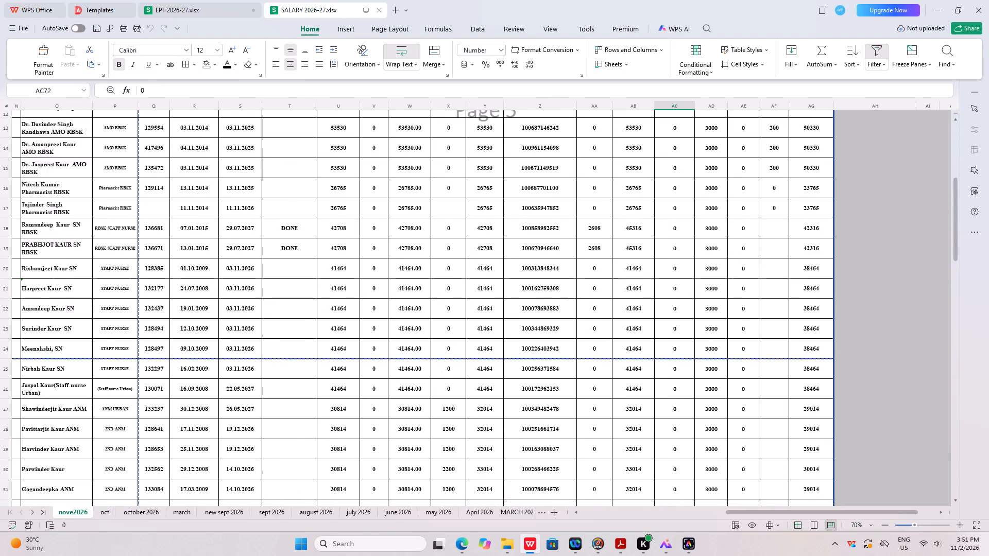
scroll(465, 422, "up", 8)
scroll(465, 422, "down", 5)
scroll(465, 422, "up", 7)
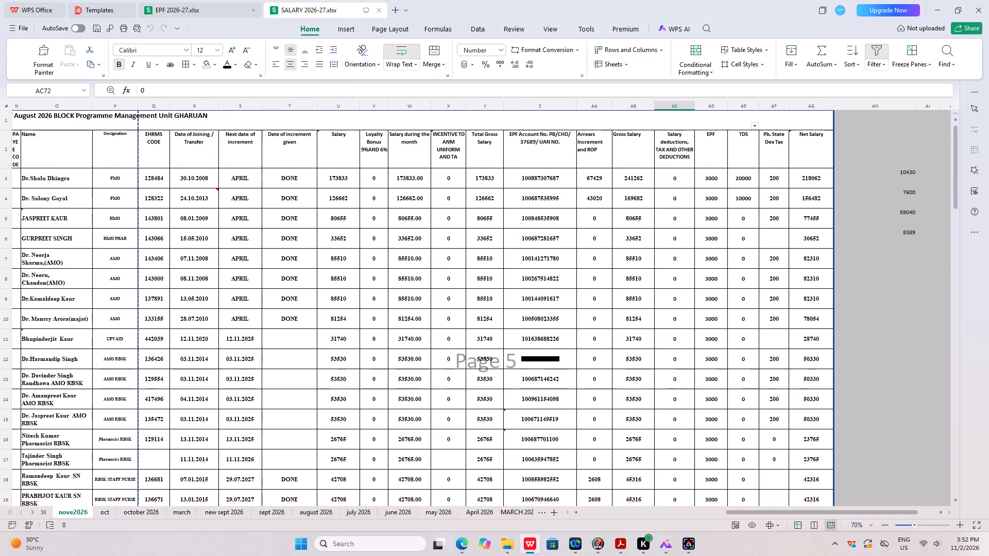
scroll(62, 361, "down", 6)
scroll(65, 361, "up", 1)
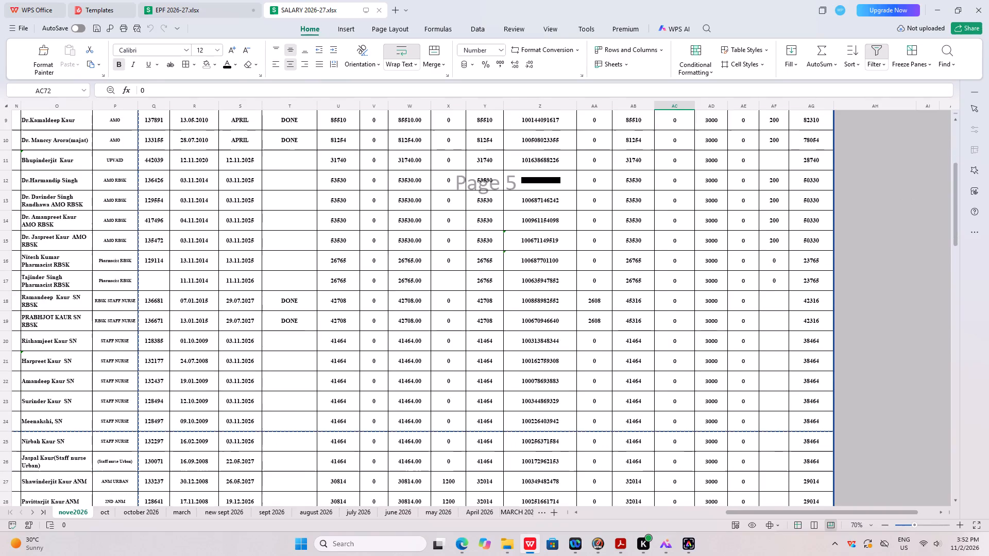
scroll(67, 361, "up", 1)
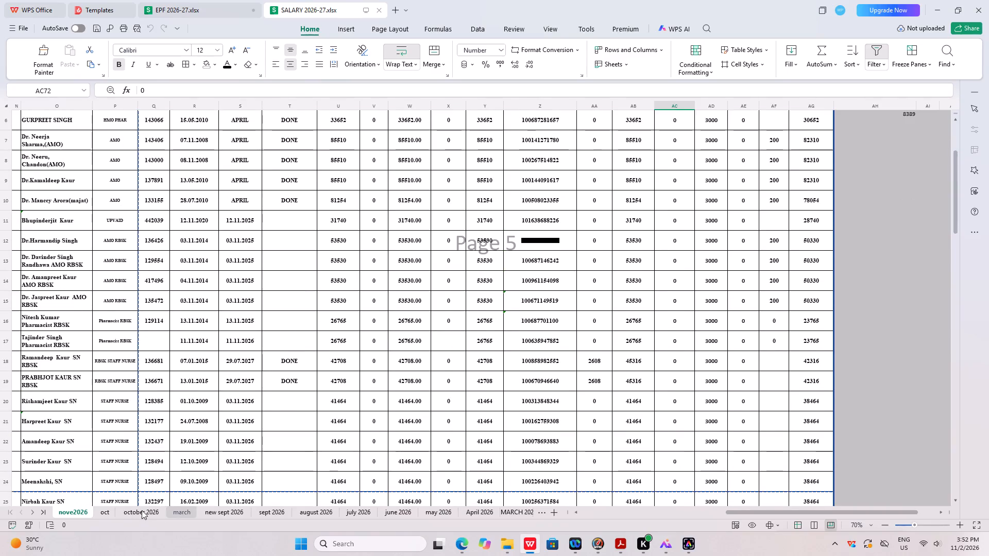
scroll(623, 376, "up", 8)
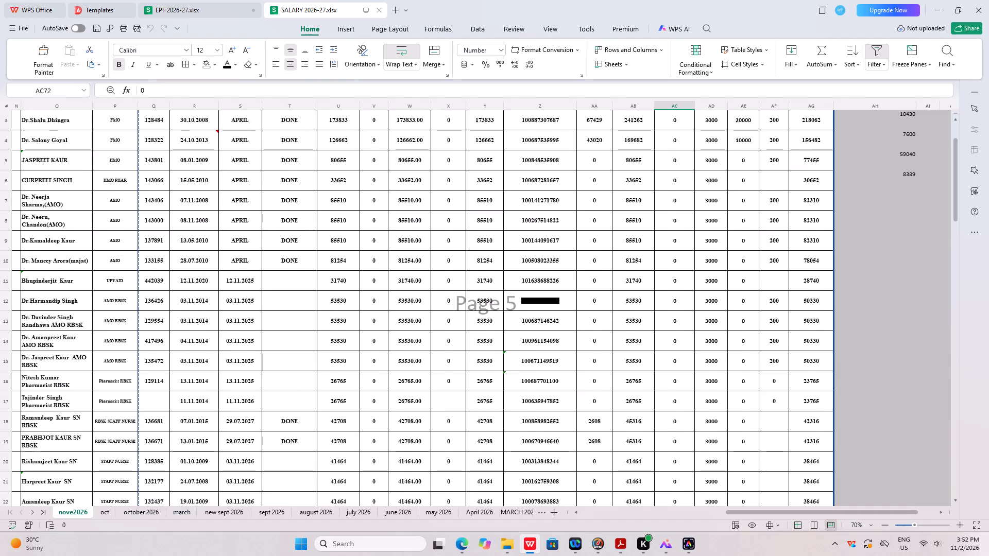
scroll(623, 376, "down", 17)
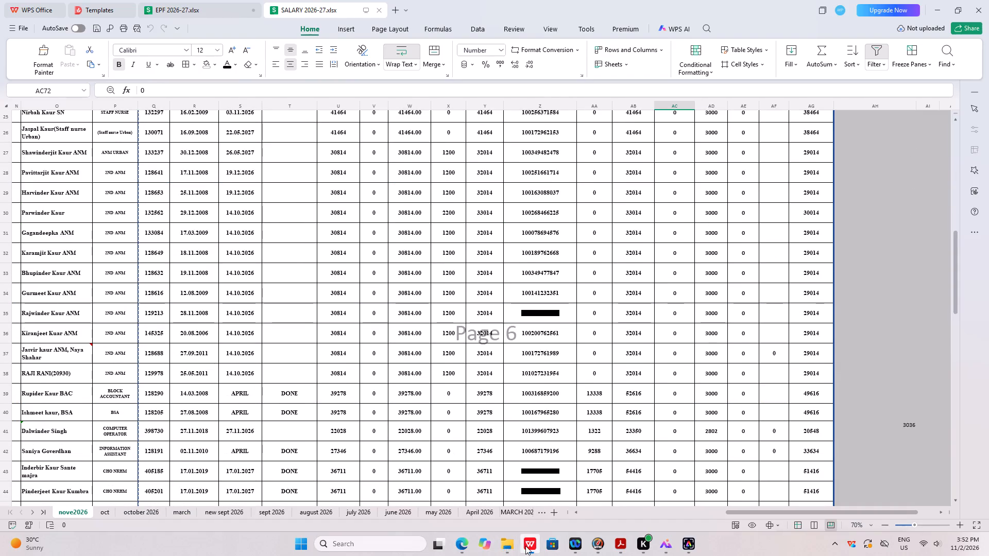
In the EPF 2026-27 workbook, set the wage cells D22, E22, F22 and G22 to 23350.
left_click(500, 504)
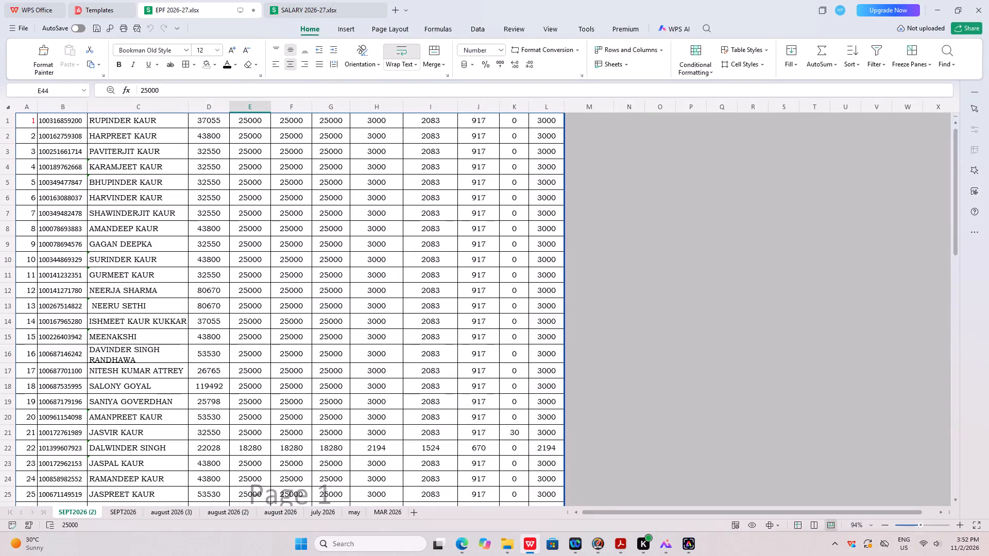
left_click(218, 450)
type("23350")
left_click(459, 445)
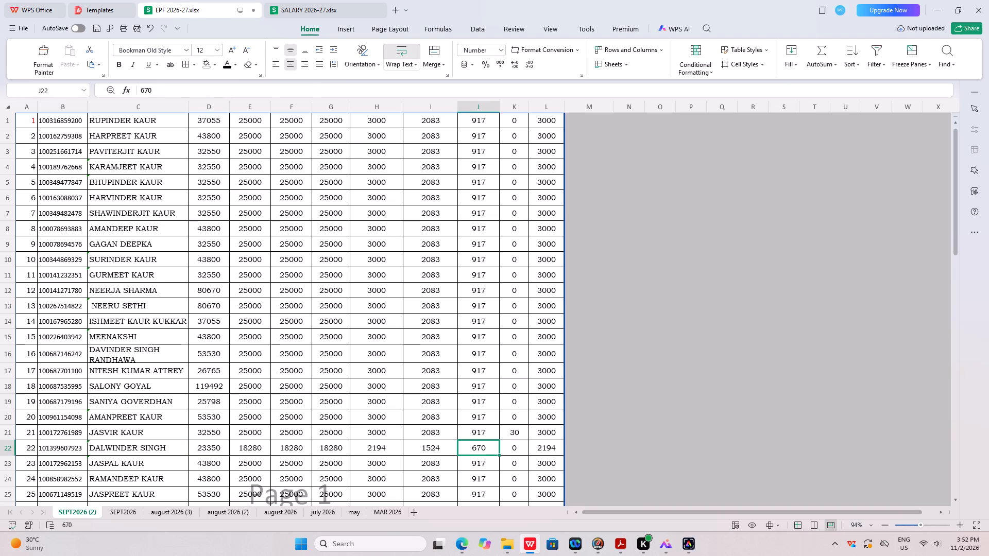
left_click(240, 452)
type("23350")
key("Right")
type("23350")
key("Right")
type("23350")
key("Right")
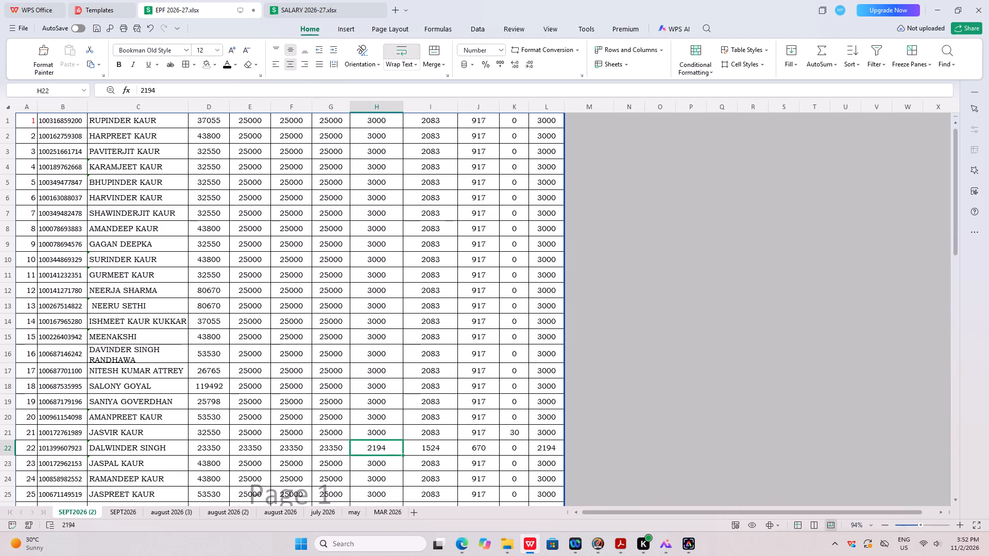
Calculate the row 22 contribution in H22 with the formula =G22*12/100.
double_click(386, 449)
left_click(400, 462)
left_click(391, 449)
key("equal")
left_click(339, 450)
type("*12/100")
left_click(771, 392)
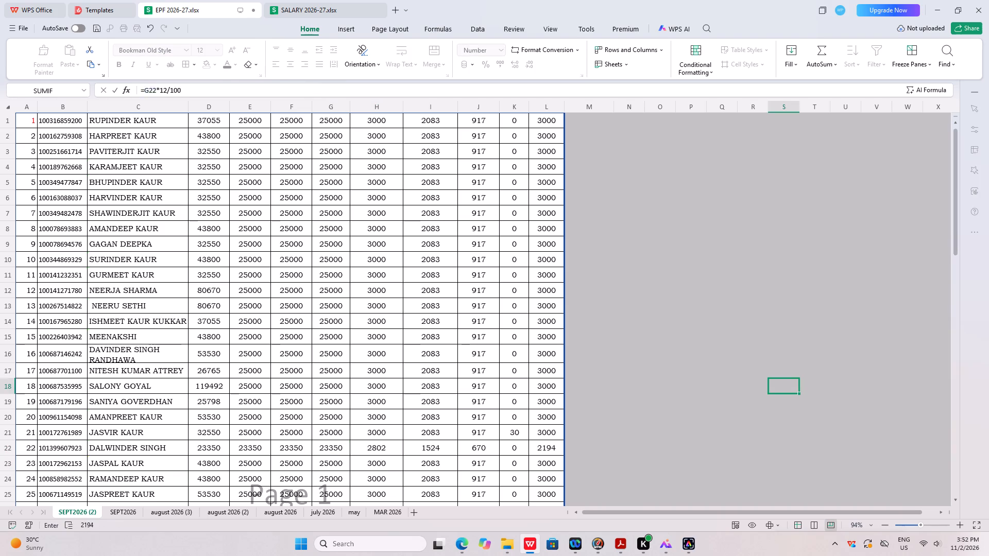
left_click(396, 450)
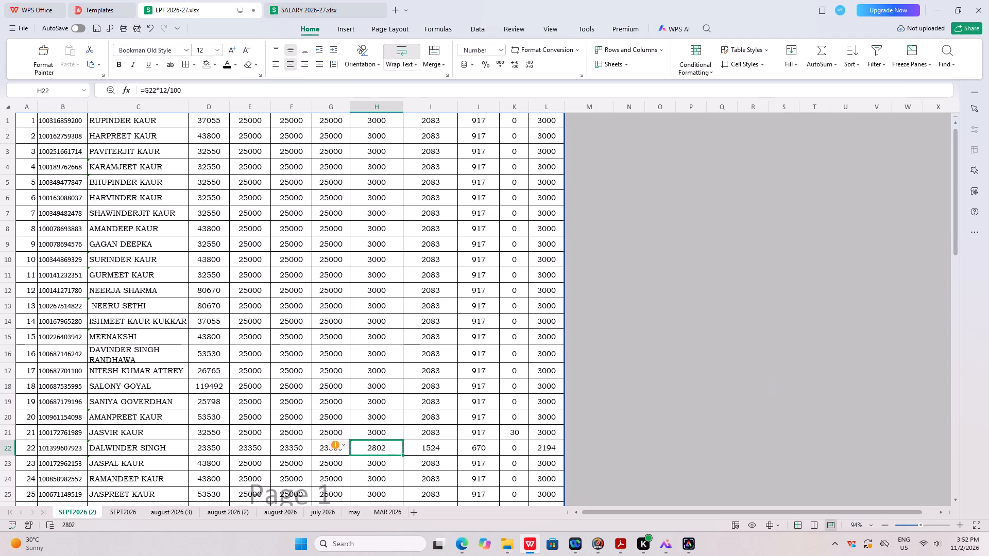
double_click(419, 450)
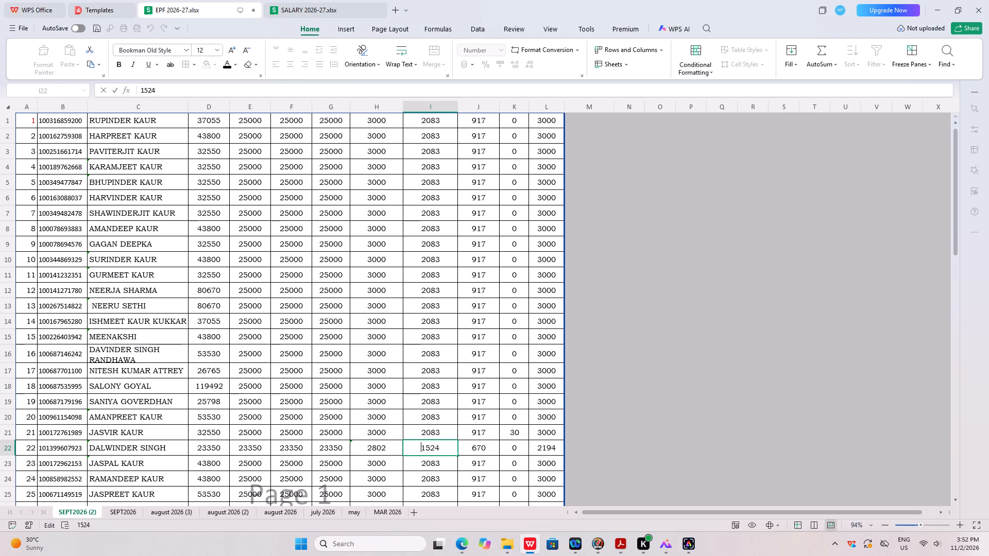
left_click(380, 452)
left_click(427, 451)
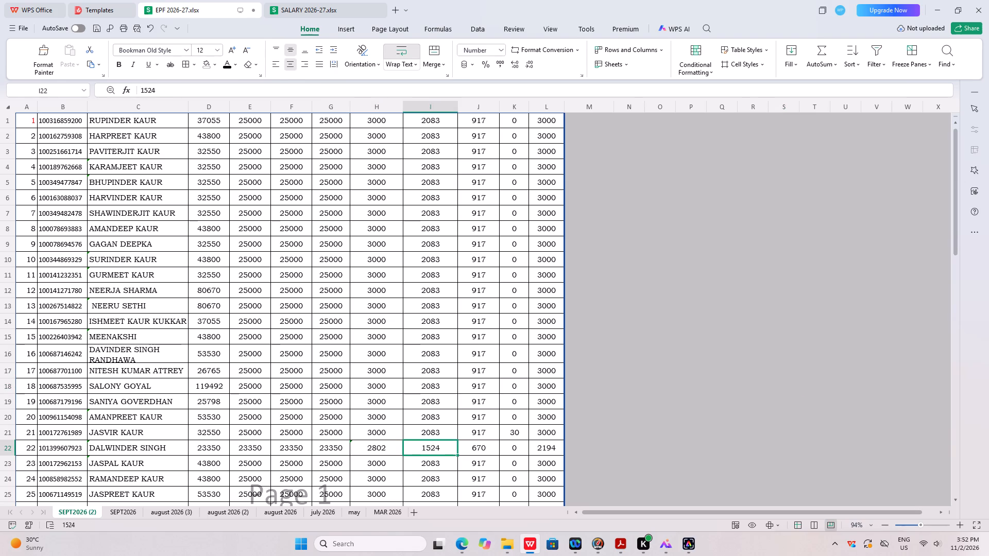
Set K21 to 0.
left_click(527, 435)
key("0")
left_click(608, 435)
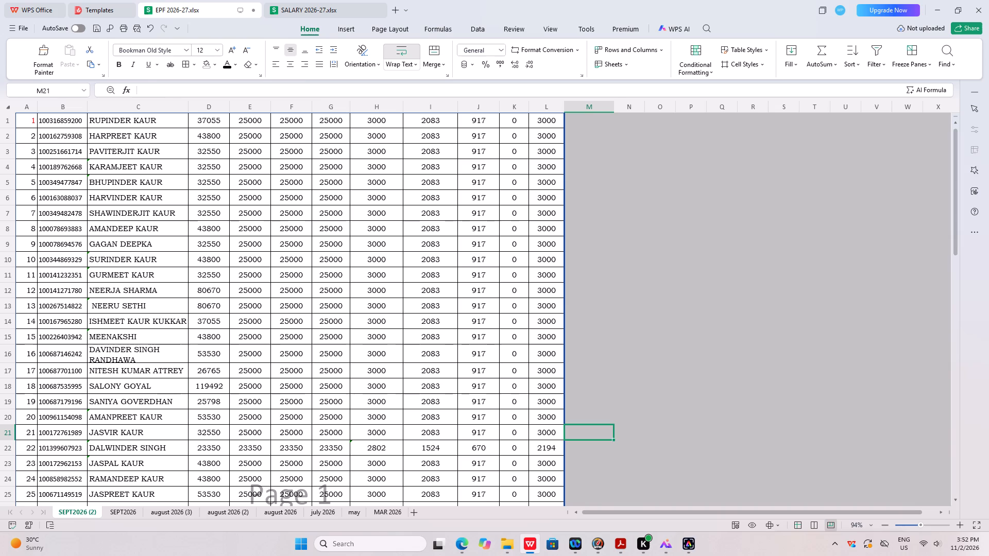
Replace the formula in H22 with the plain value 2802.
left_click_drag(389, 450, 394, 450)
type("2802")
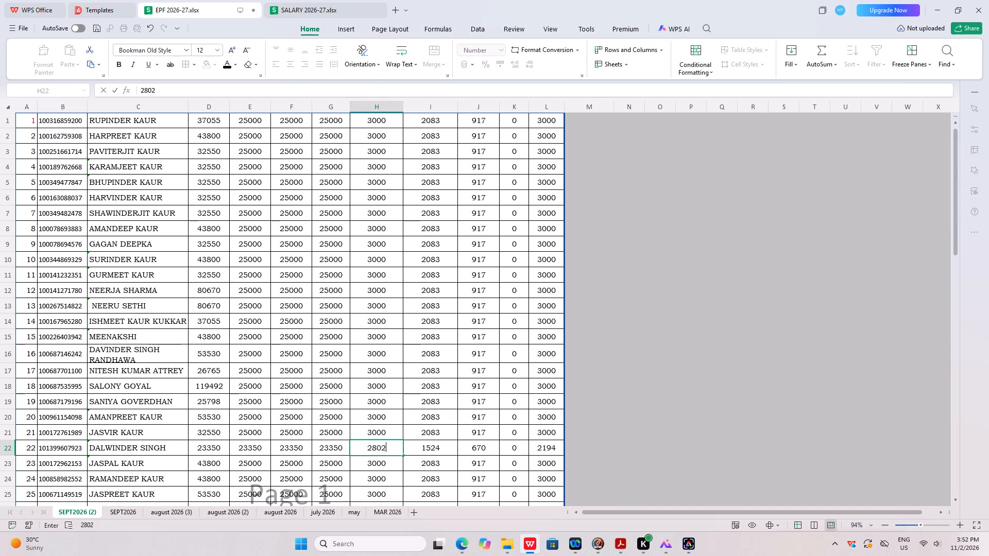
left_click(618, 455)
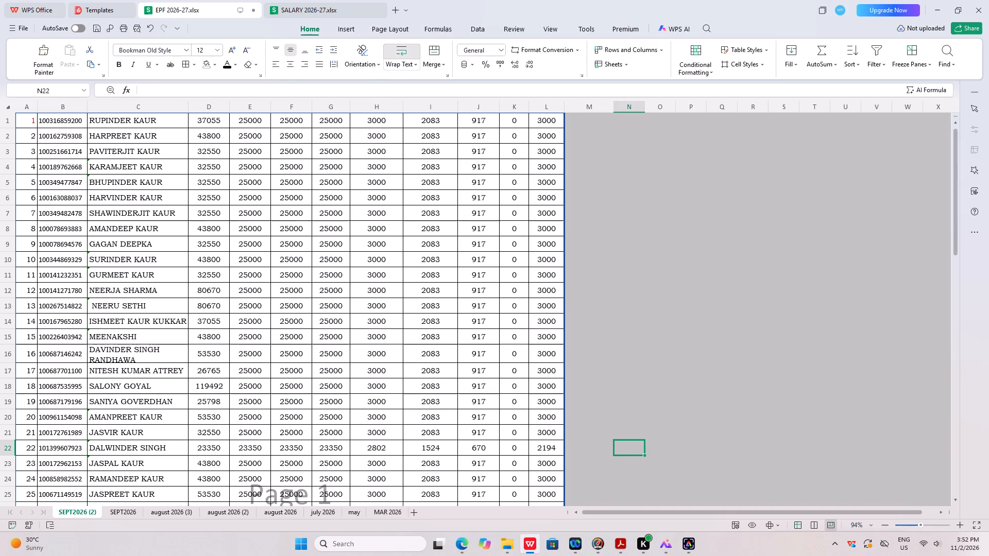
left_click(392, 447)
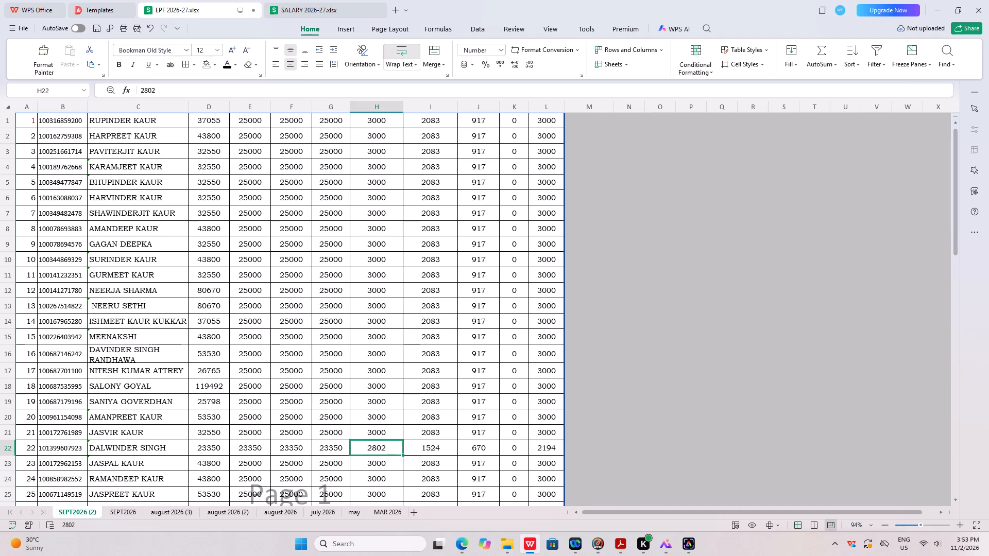
Undo the last two cell entries, the plain value in H22 and the change to K21.
key("ctrl+z")
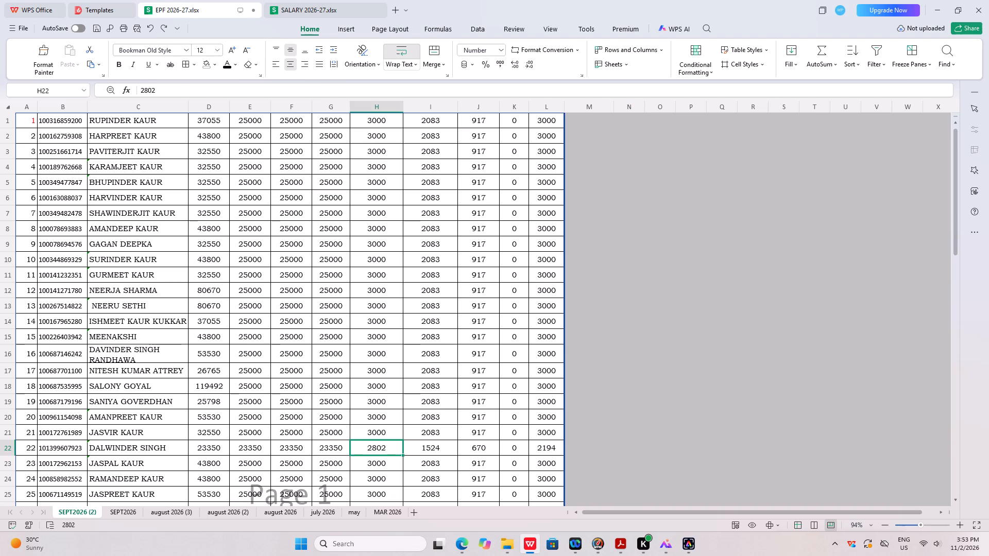
key("ctrl+z")
Format the contribution in H22 to show two decimal places.
left_click(389, 446)
left_click_drag(502, 152, 499, 121)
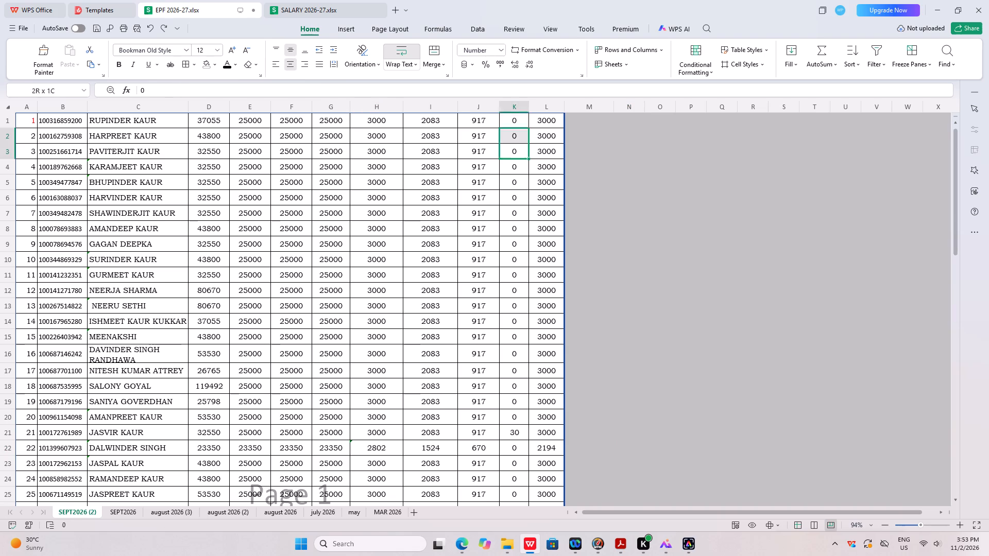
left_click_drag(499, 121, 498, 102)
left_click(395, 447)
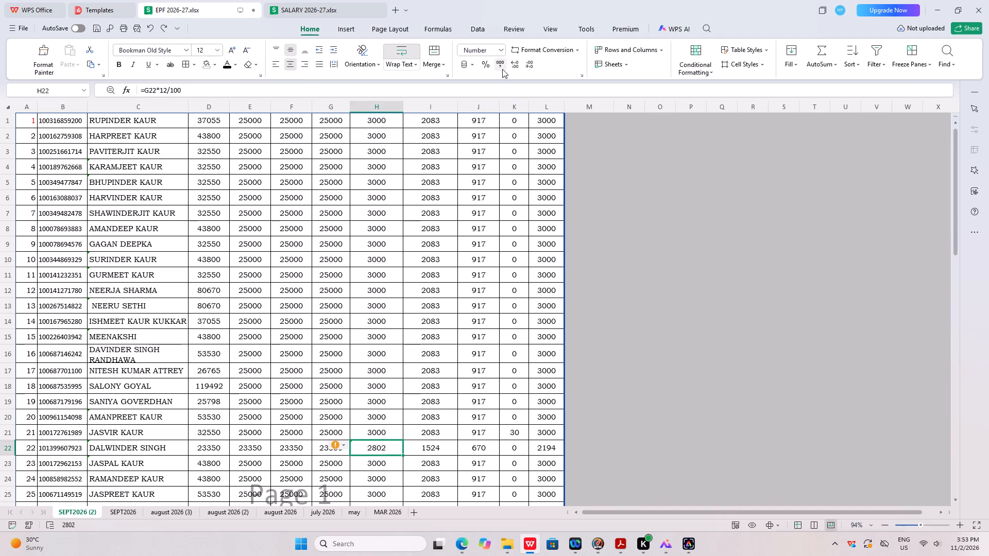
double_click(515, 61)
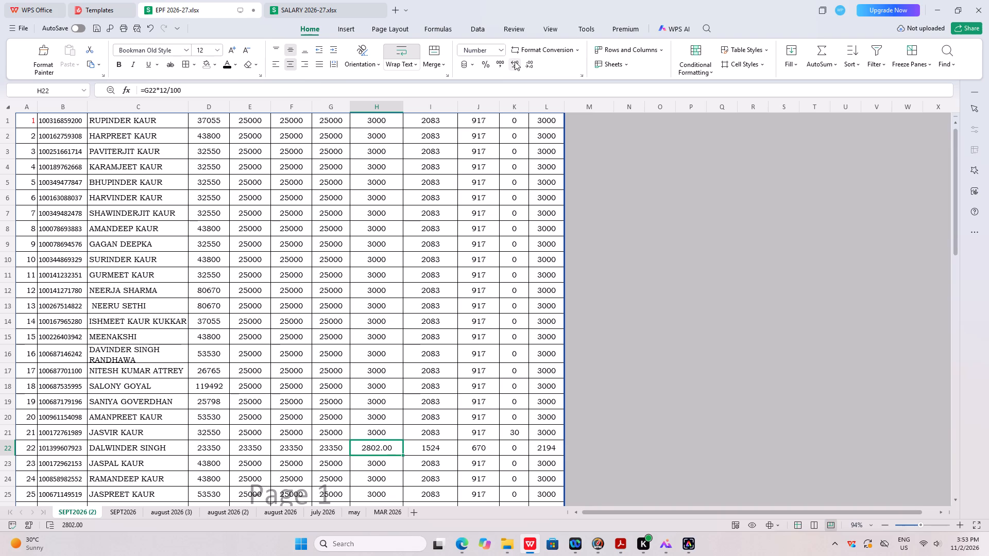
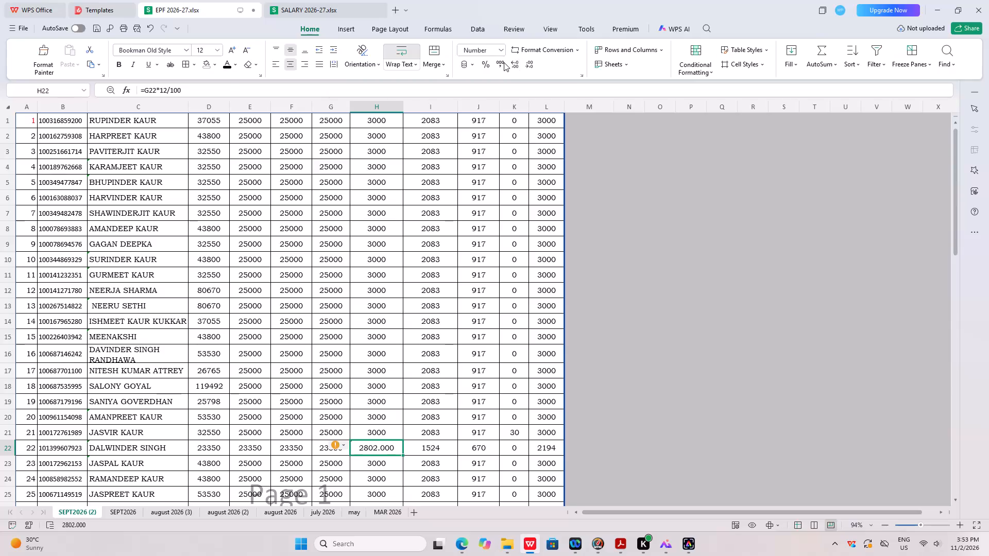
Remove all decimal places from the contribution in H22.
left_click(632, 420)
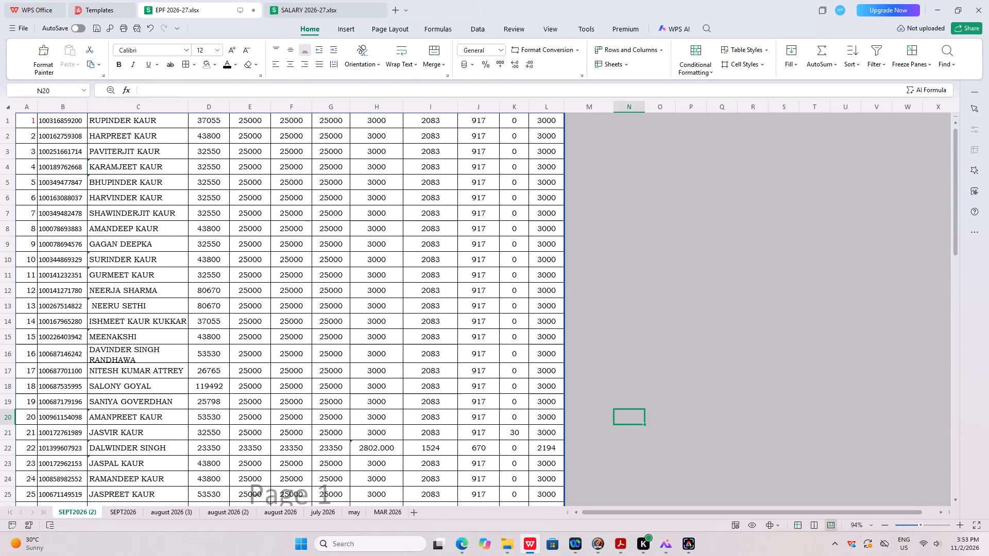
left_click(385, 443)
triple_click(529, 65)
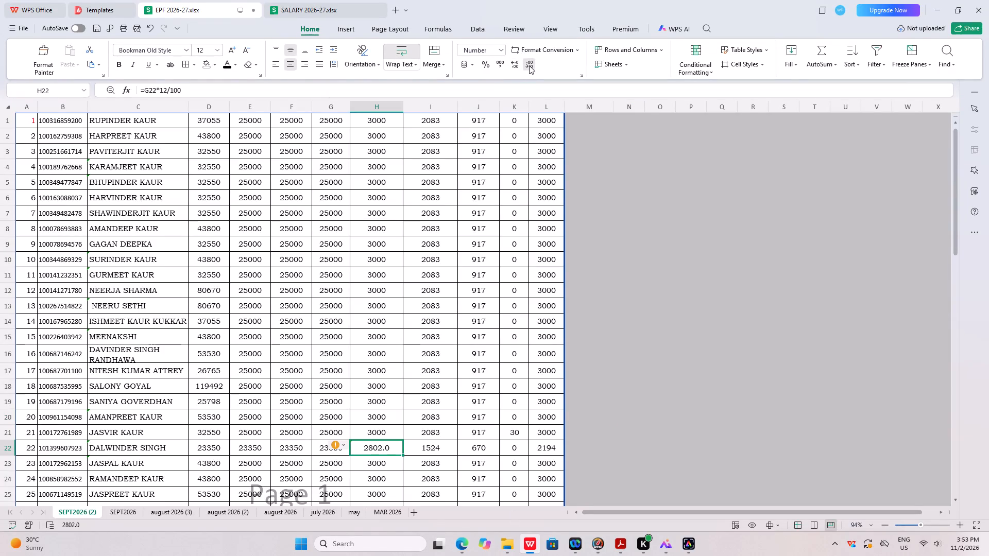
left_click(529, 65)
left_click(713, 385)
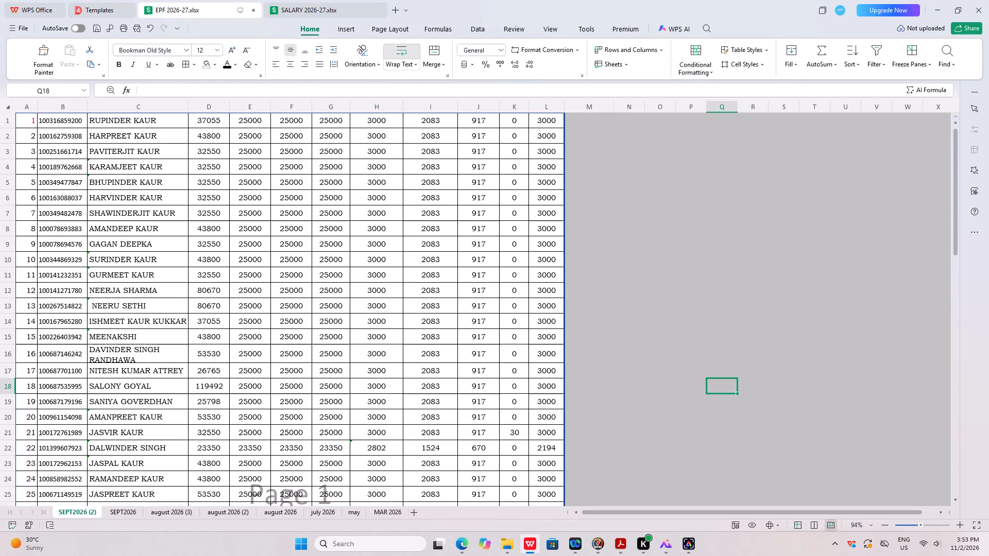
Calculate 8.33 percent of the row 22 wage in spare cell M22 with the formula =G22*8.33/100.
left_click(604, 448)
key("equal")
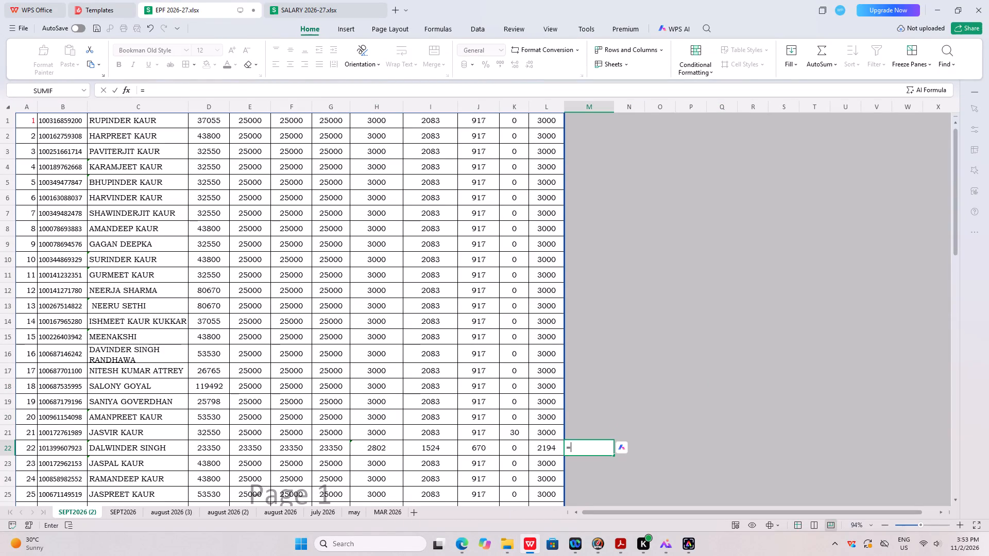
left_click(342, 448)
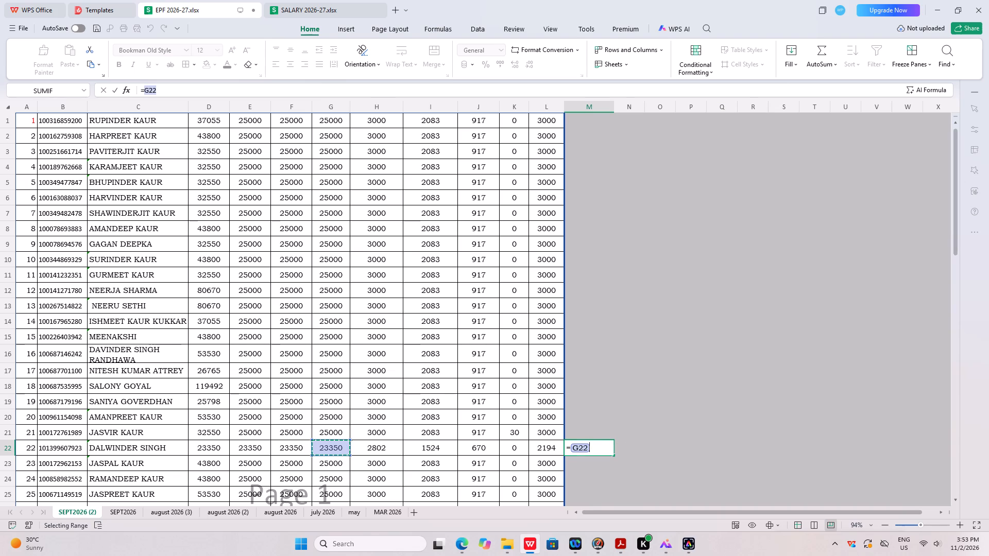
type("*8.33")
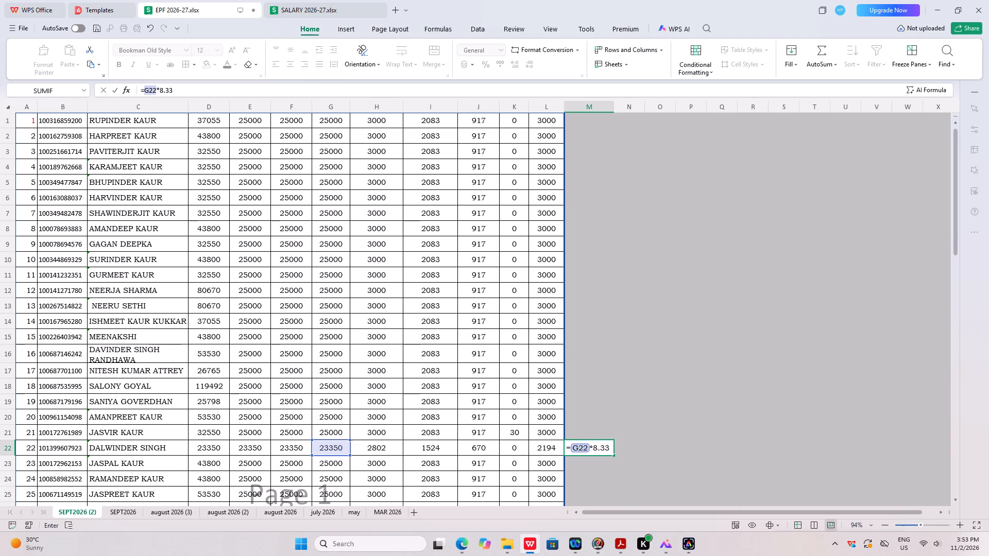
type("/100")
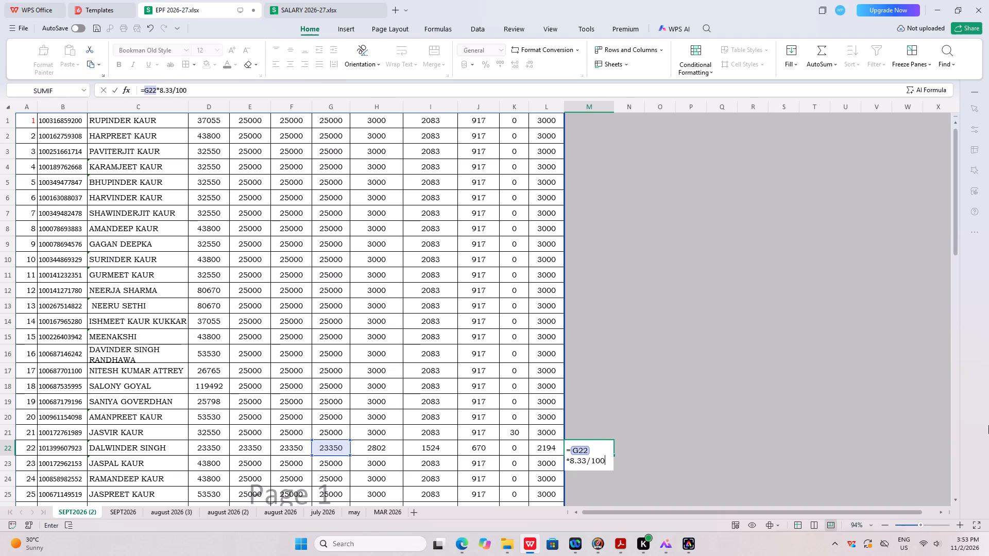
left_click(675, 404)
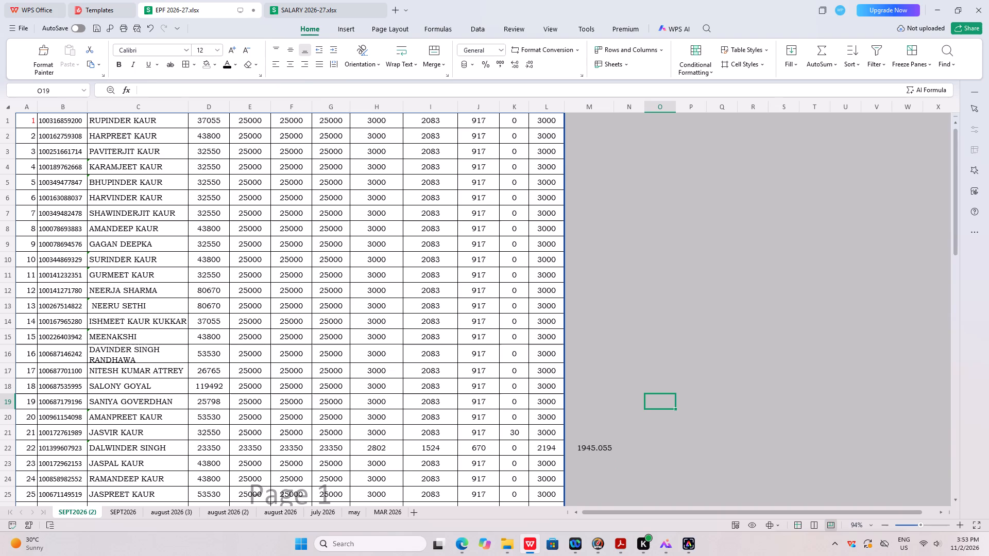
Set I22 to 1945.
left_click(431, 451)
key("1")
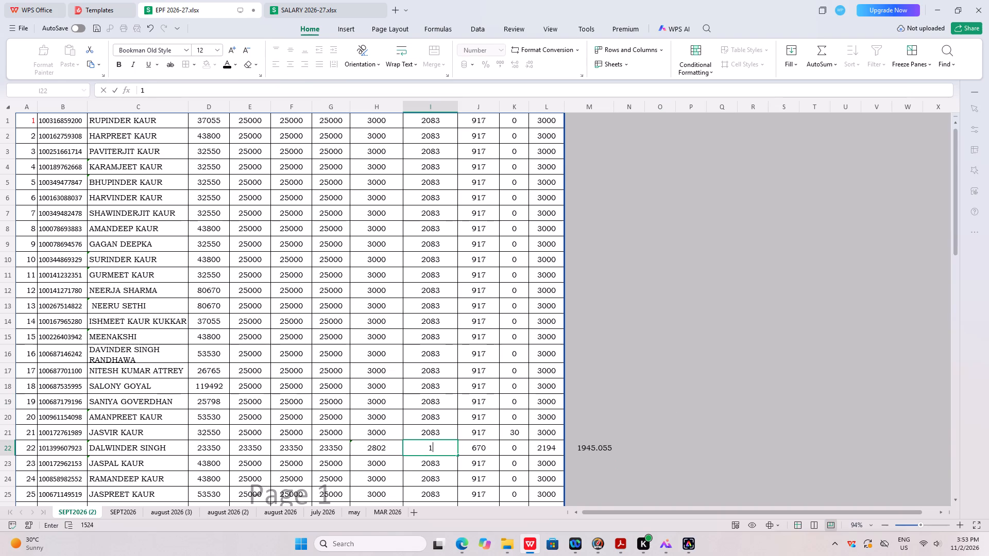
type("945")
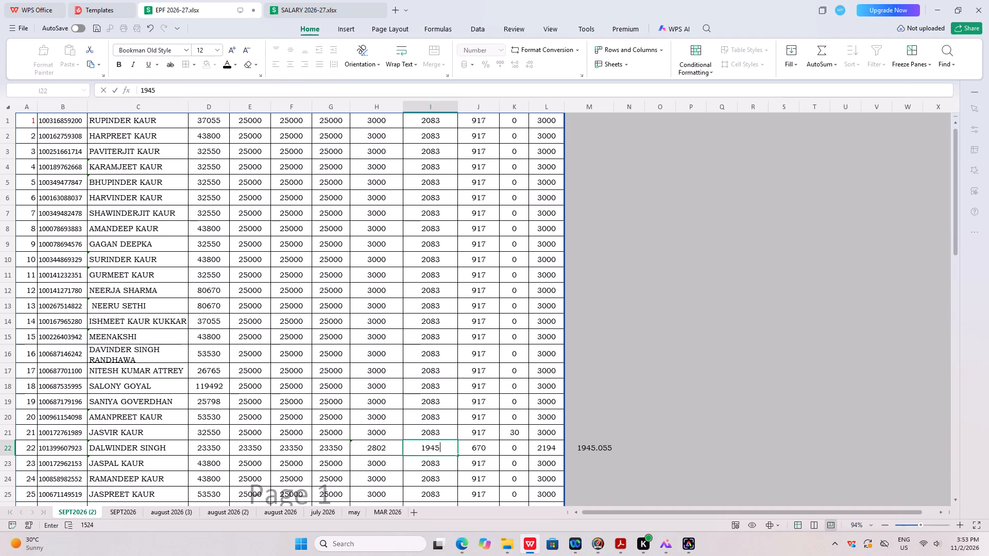
left_click(792, 449)
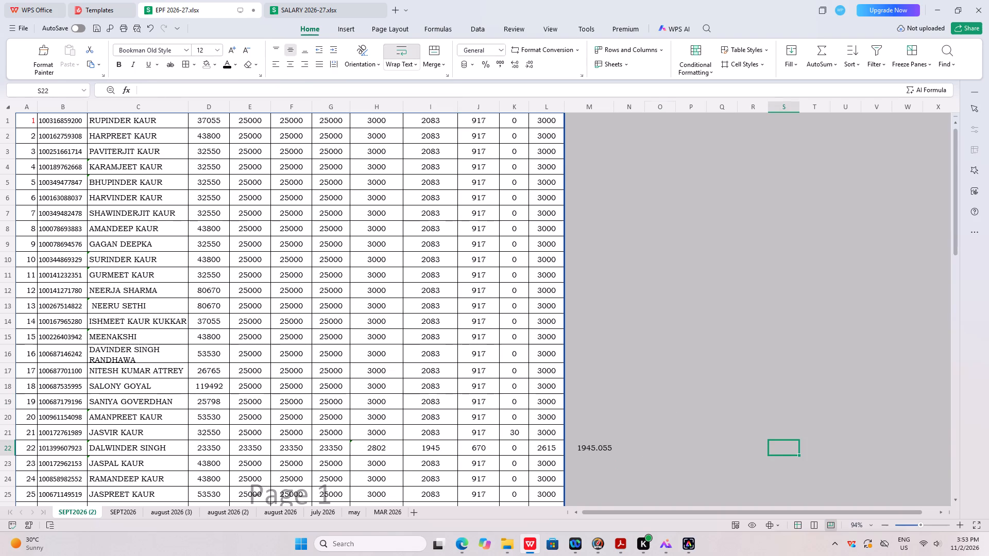
Calculate the remaining contribution in spare cell O22 with the formula =H22-1945.
left_click(669, 450)
key("equal")
left_click(390, 449)
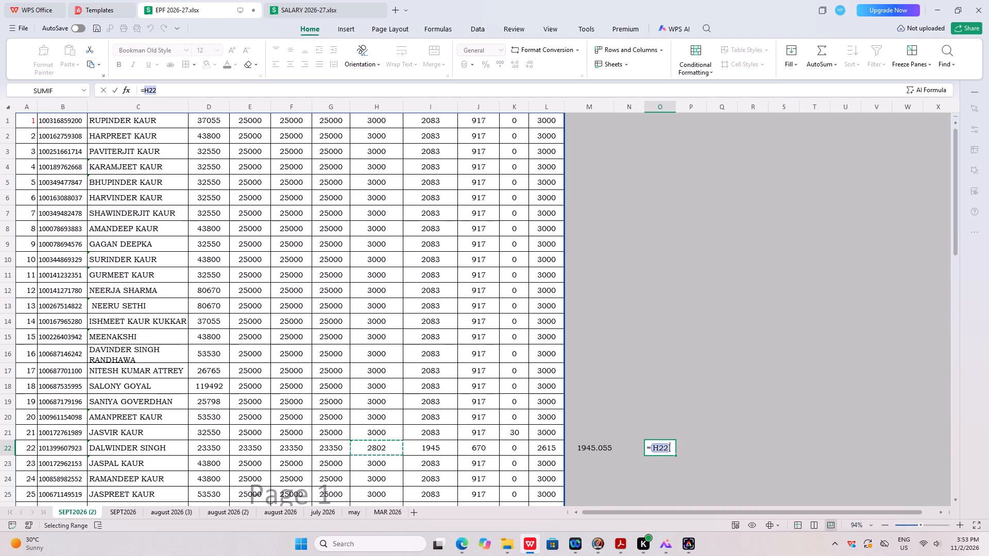
type("-1945")
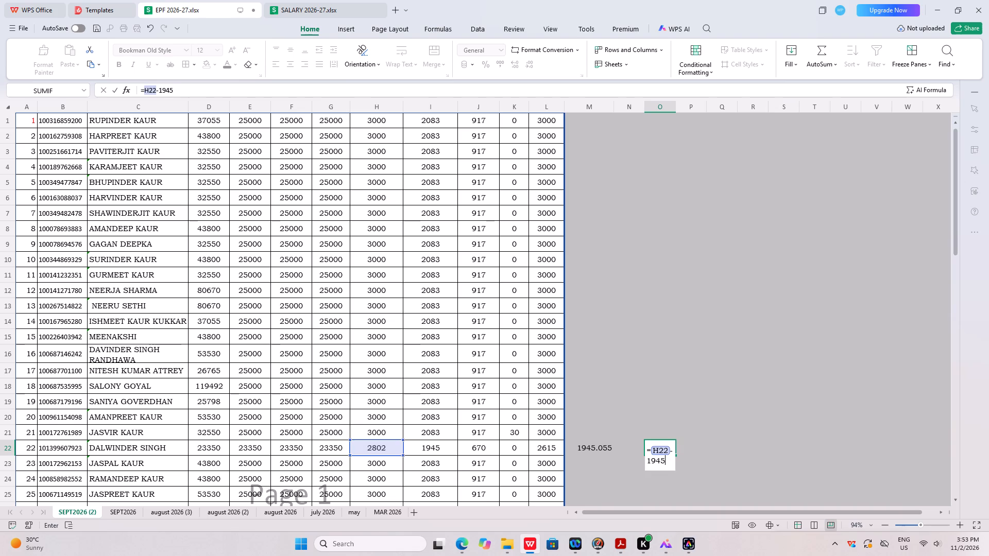
left_click(766, 444)
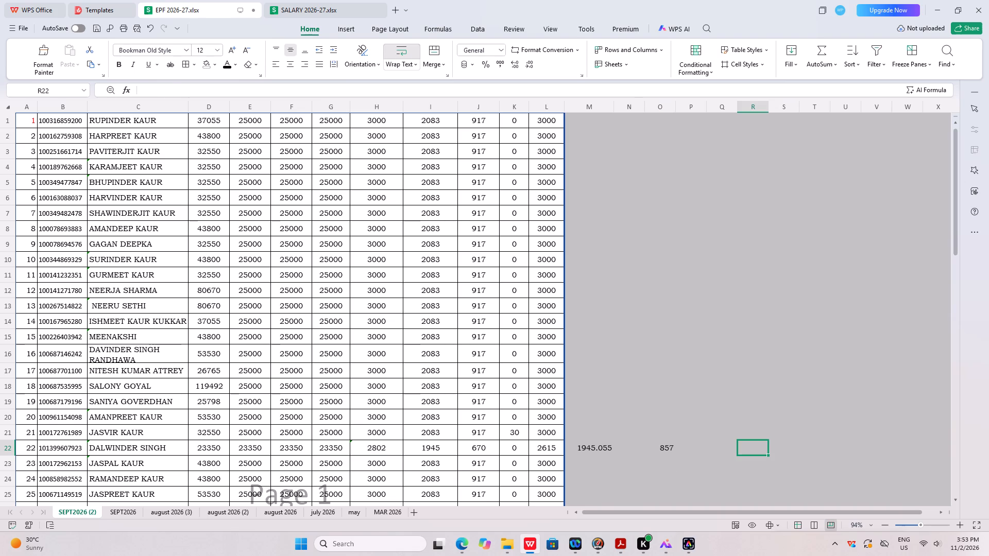
Set J22 to 587.
left_click(472, 451)
type("587")
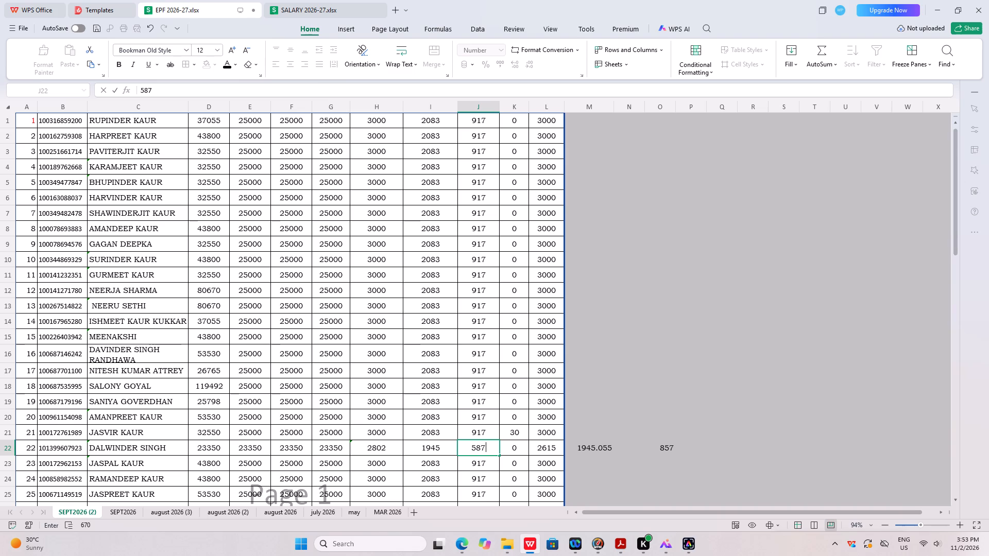
left_click(634, 484)
Clear the helper calculations in M22 to O22.
left_click_drag(593, 450, 658, 449)
key("Delete")
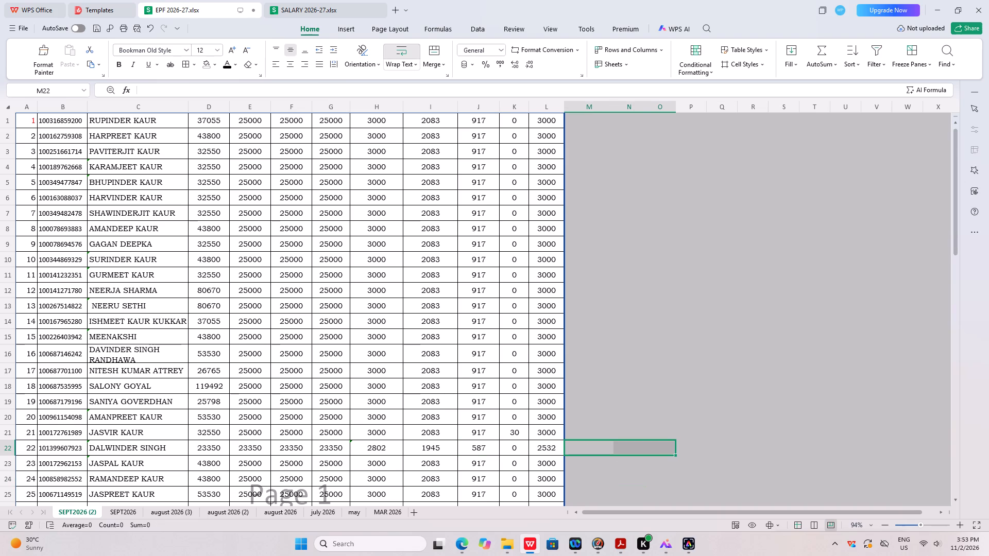
left_click(729, 442)
Replace the formula in H22 with the plain value 2802.
left_click(390, 453)
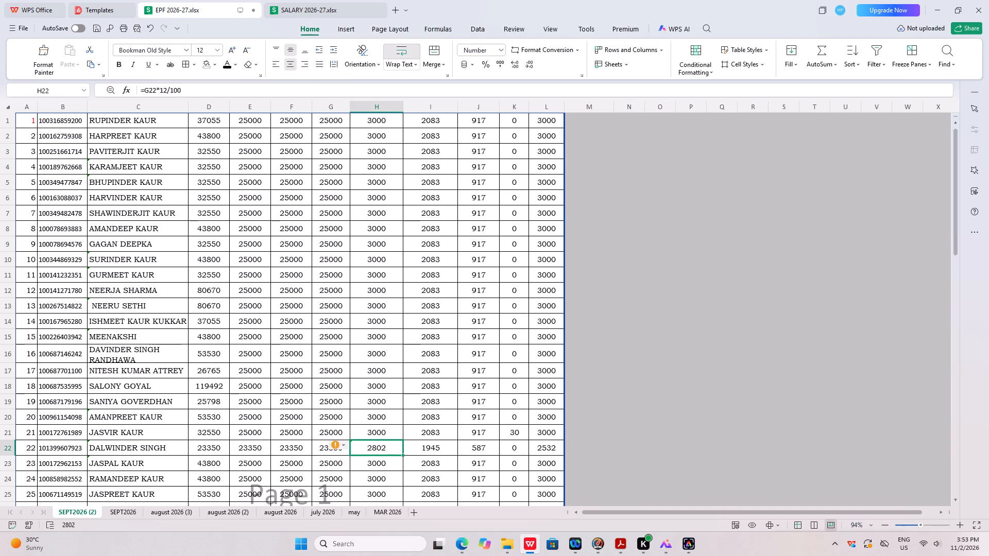
type("2802")
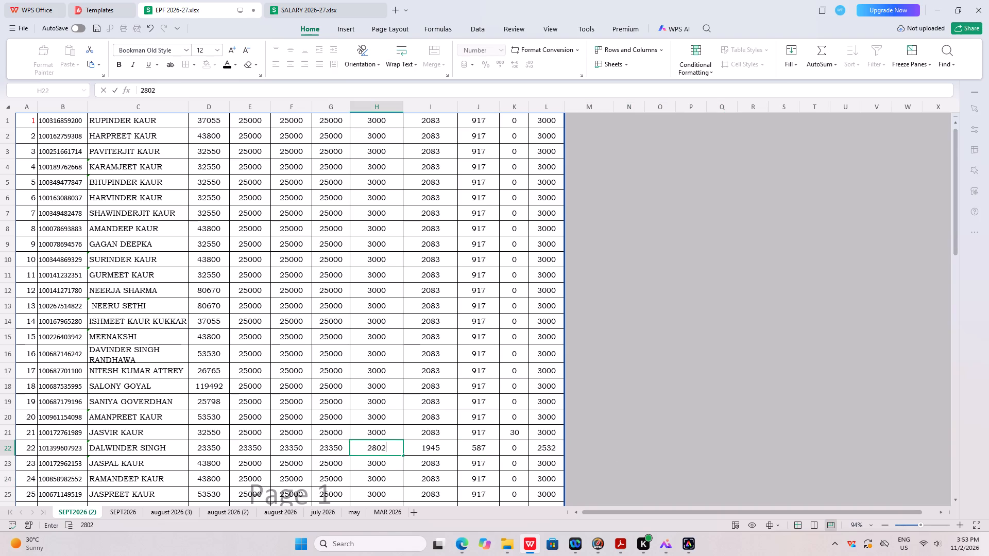
left_click(621, 463)
Set K21 to 0.
left_click(507, 428)
key("0")
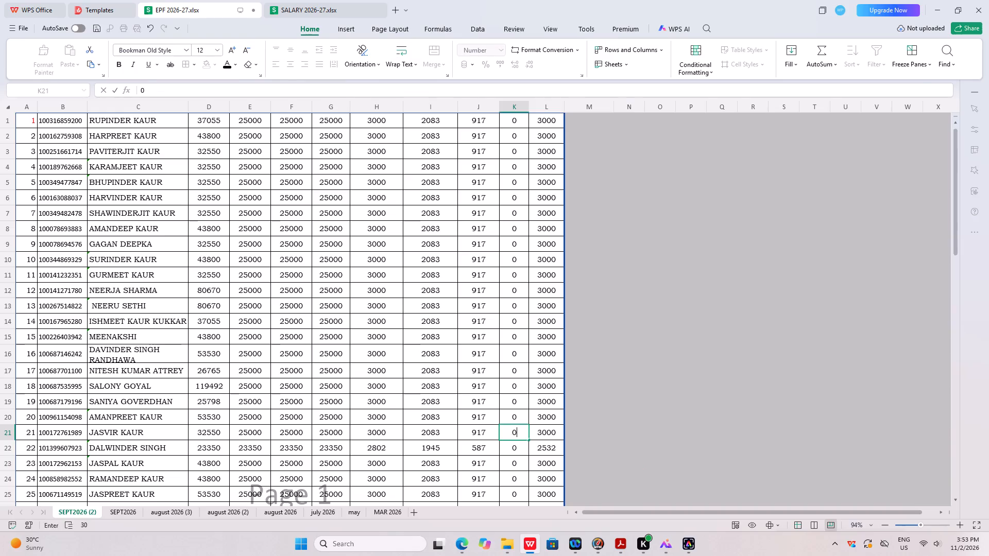
left_click(613, 444)
Switch to the SALARY 2026-27 workbook and select AD3 to AD68 on the nove2026 sheet to check their total.
scroll(617, 444, "up", 9)
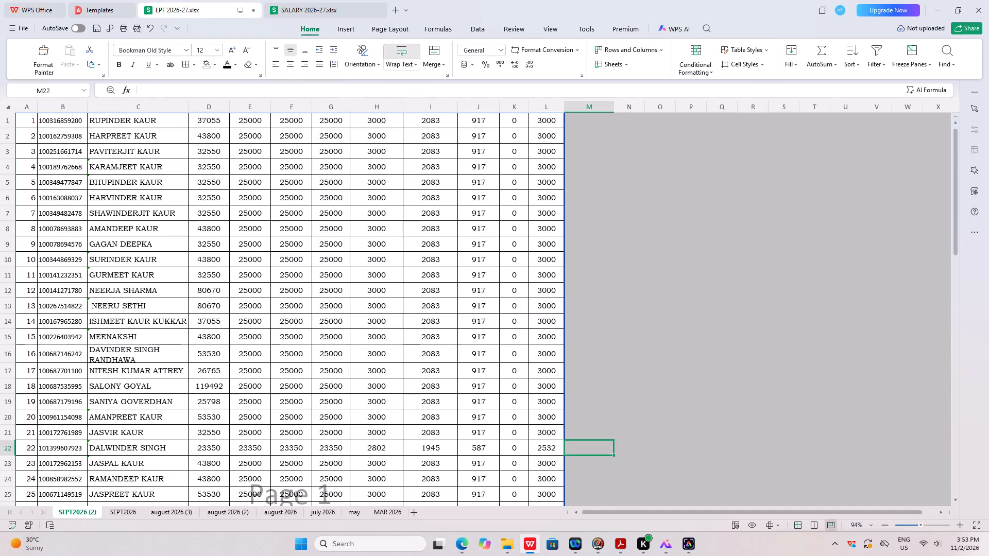
scroll(405, 422, "up", 4)
scroll(399, 161, "down", 12)
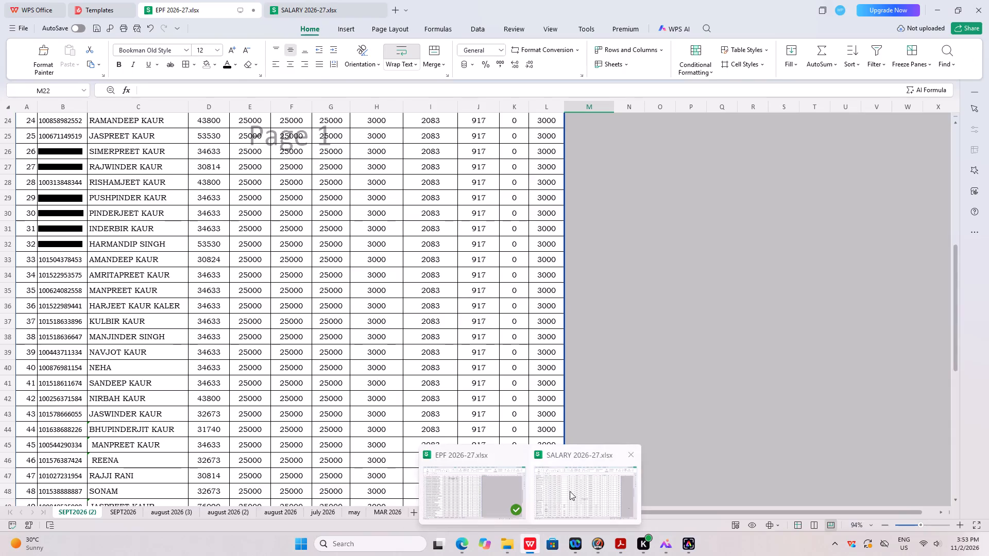
left_click(570, 491)
scroll(659, 397, "up", 20)
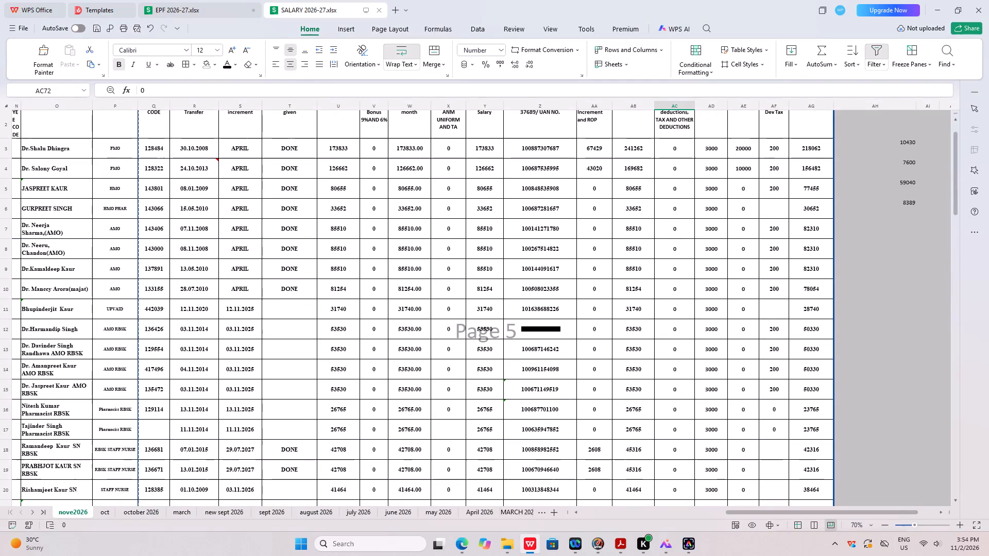
scroll(664, 395, "up", 4)
left_click_drag(720, 182, 715, 555)
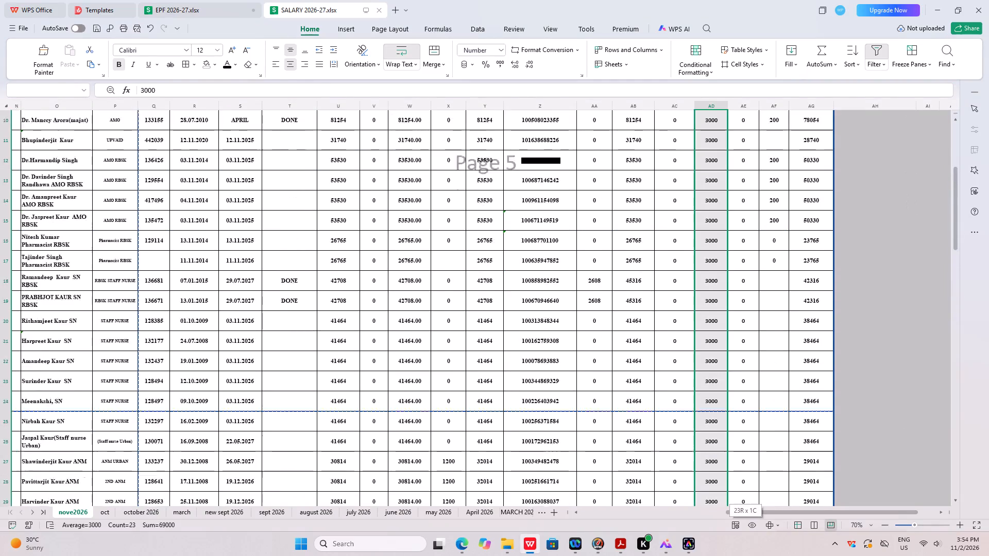
left_click_drag(715, 555, 715, 537)
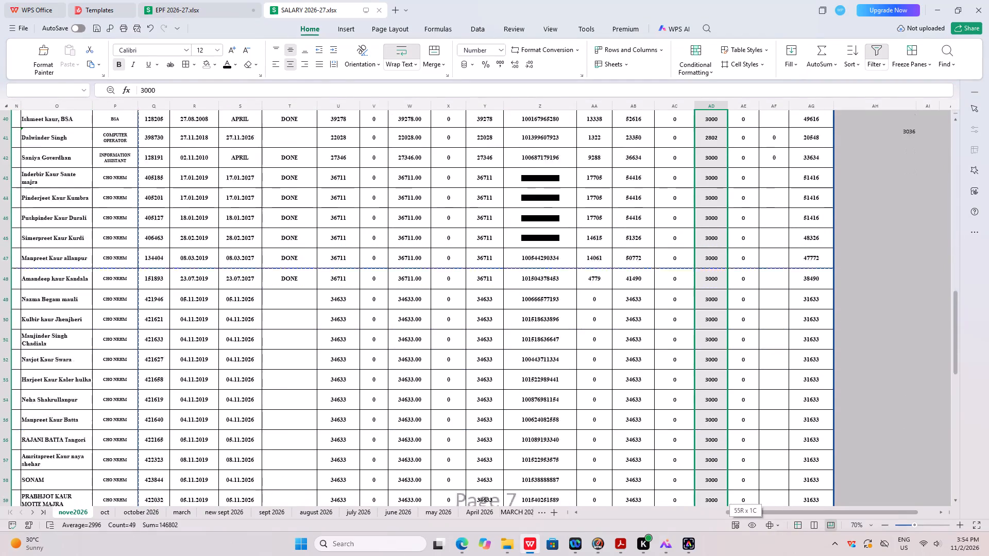
left_click_drag(715, 537, 708, 389)
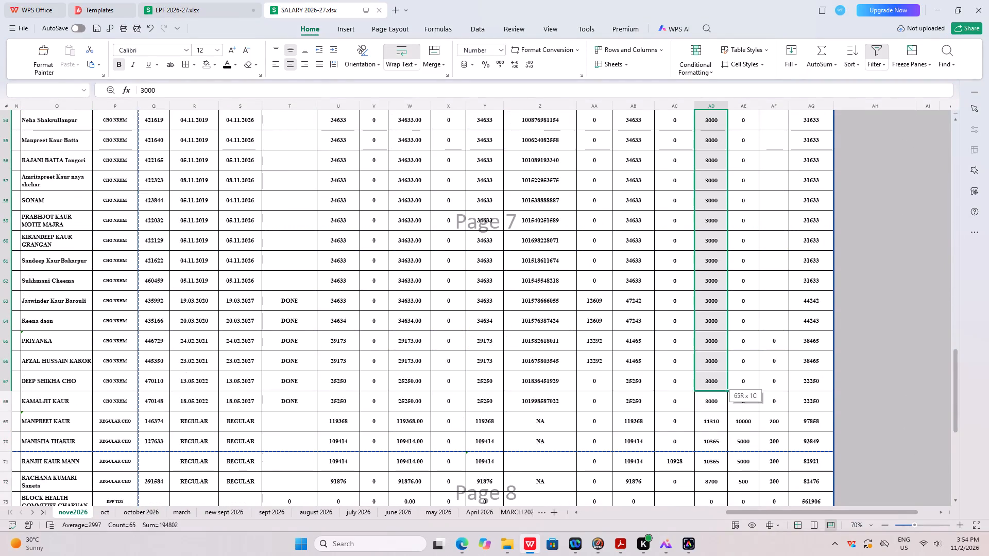
left_click_drag(708, 389, 708, 402)
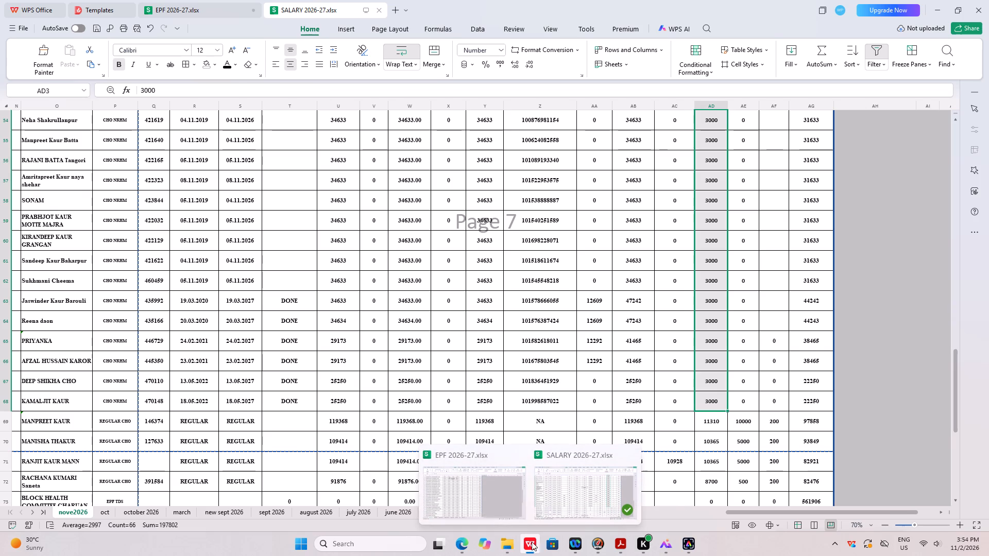
Return to the EPF 2026-27 workbook and select contribution column H on SEPT2026 (2) to compare its total.
left_click(488, 500)
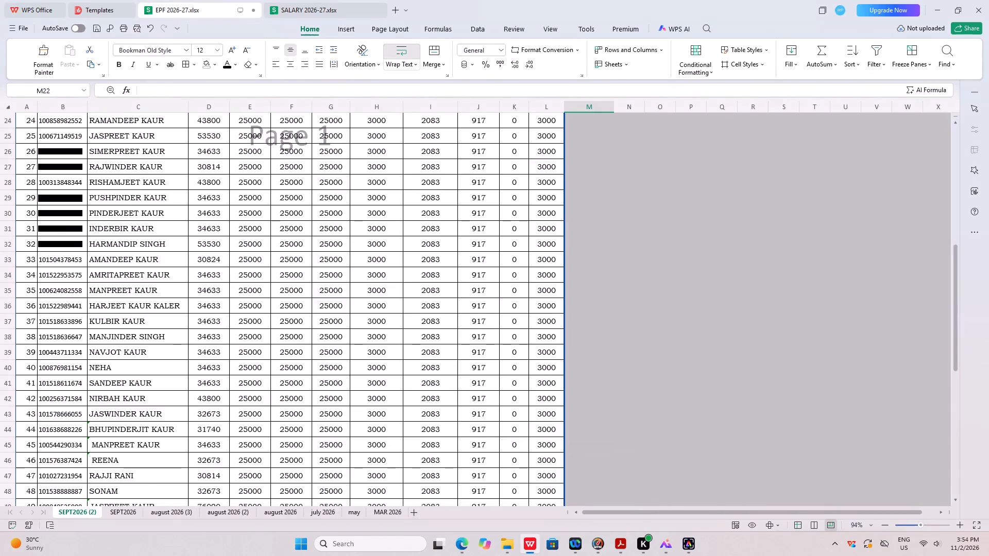
scroll(474, 385, "up", 4)
scroll(446, 318, "up", 4)
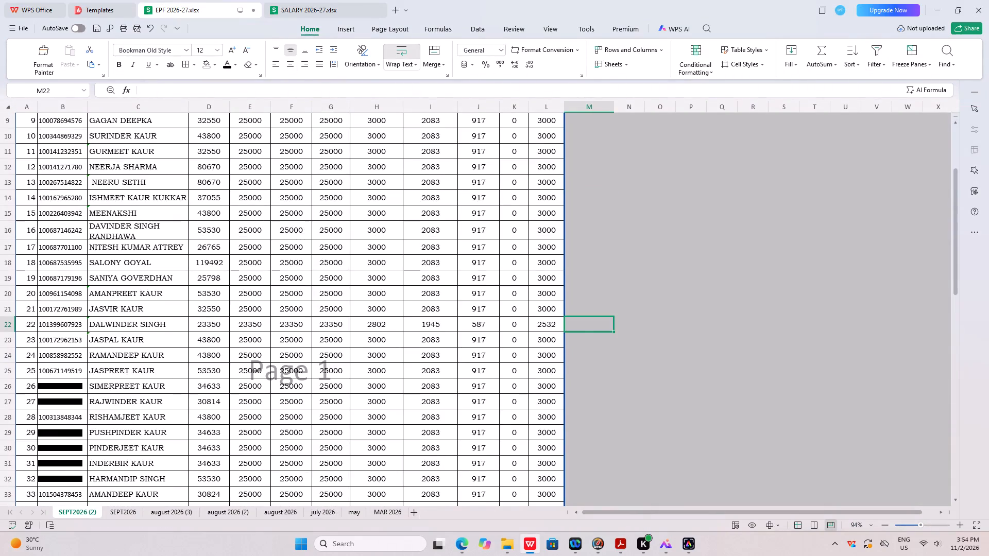
left_click(398, 105)
scroll(436, 454, "down", 20)
scroll(436, 454, "down", 3)
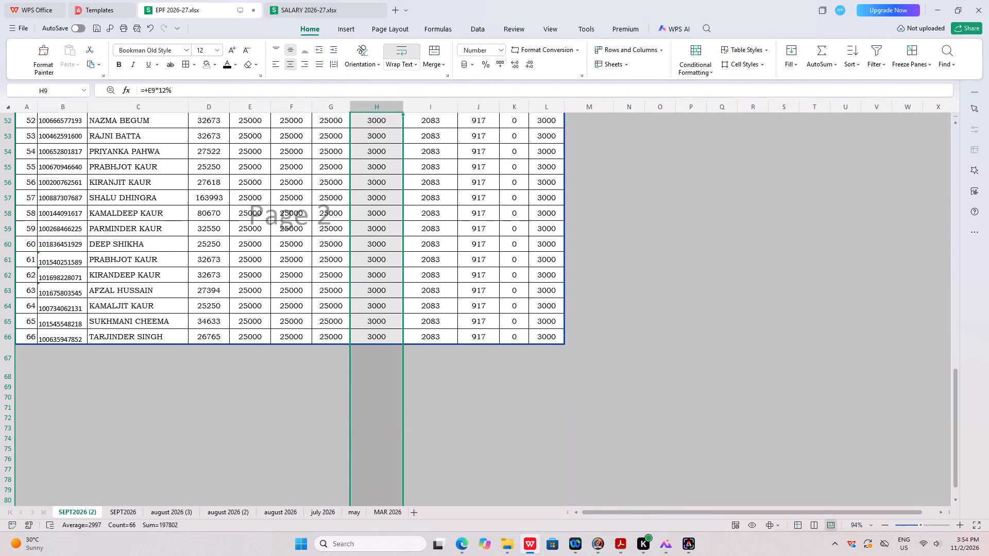
left_click(469, 467)
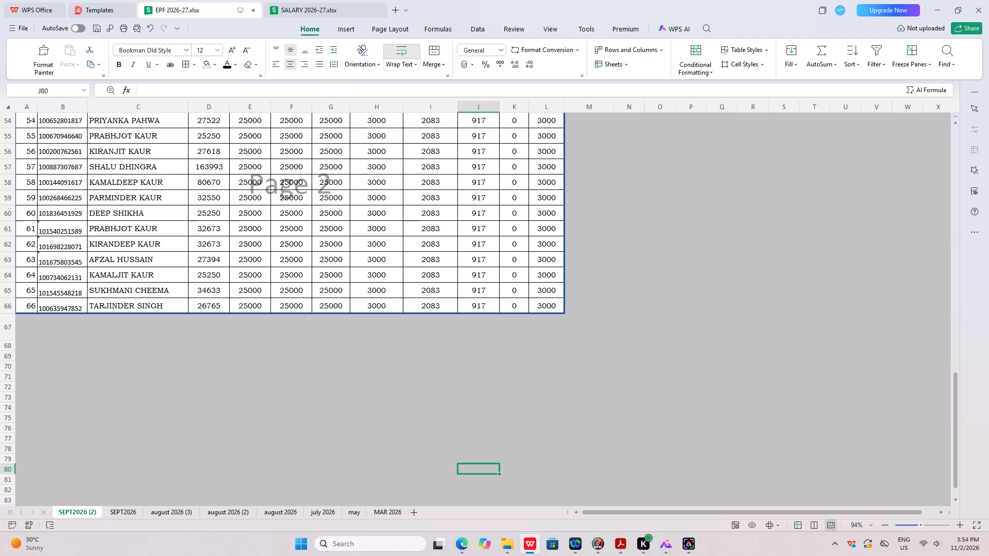
Copy title and header rows 1 and 2 from the august 2026 (3) sheet.
left_click_drag(955, 450, 942, 173)
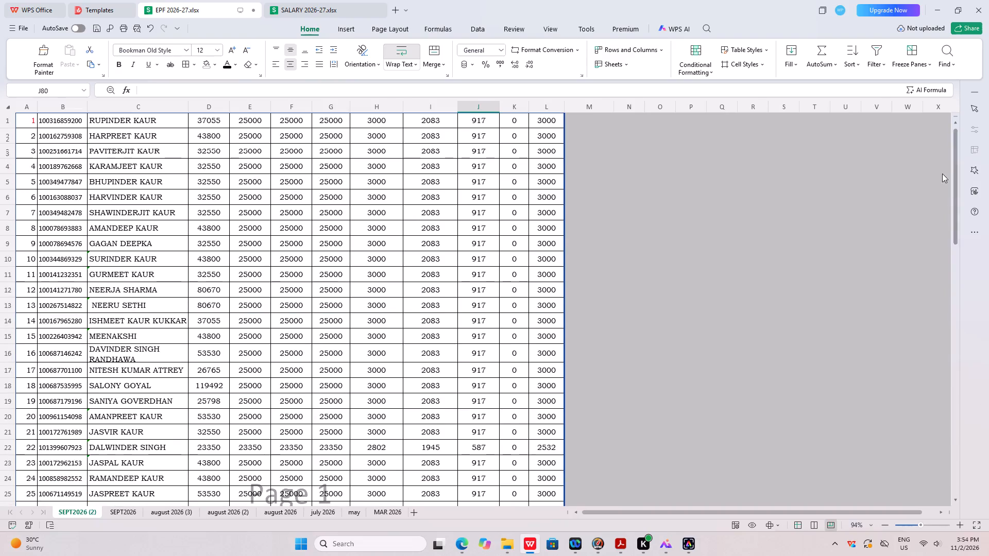
left_click_drag(942, 173, 933, 133)
left_click(134, 510)
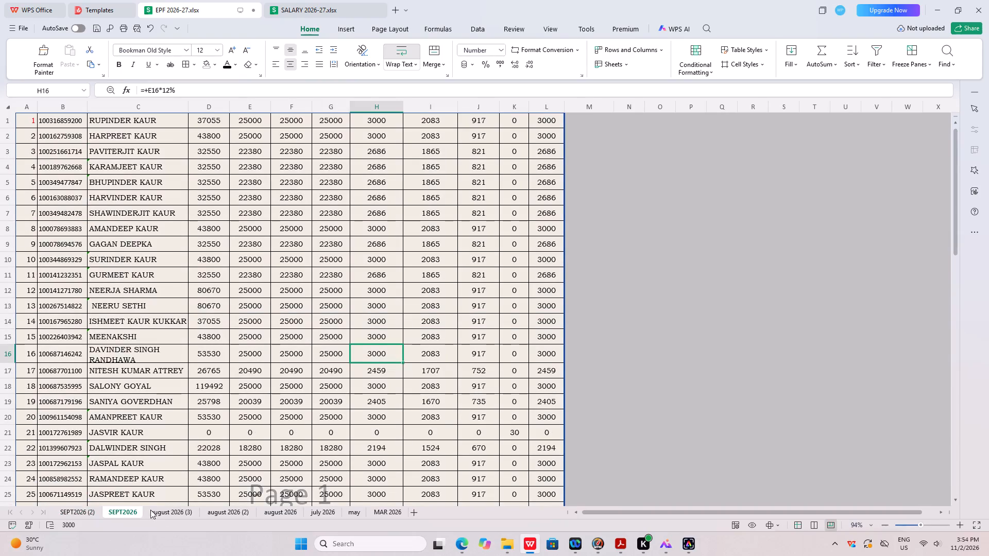
left_click(278, 406)
left_click(170, 514)
scroll(229, 471, "up", 4)
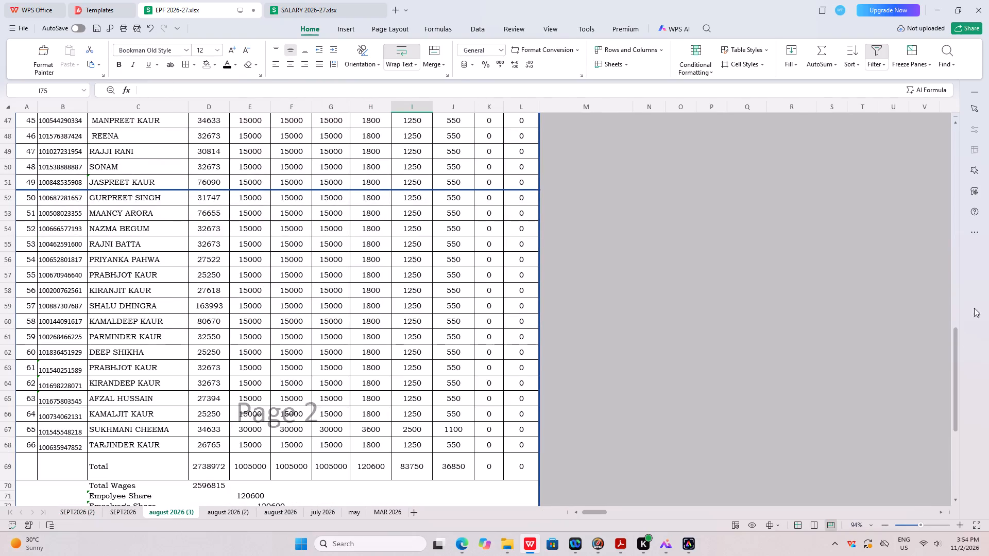
left_click_drag(952, 379, 988, 62)
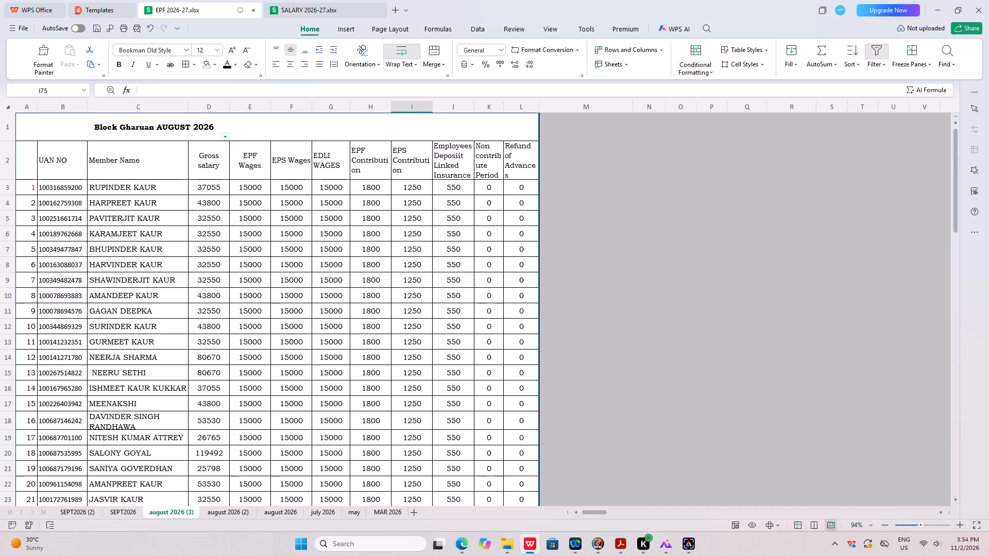
left_click_drag(5, 130, 8, 168)
right_click(79, 161)
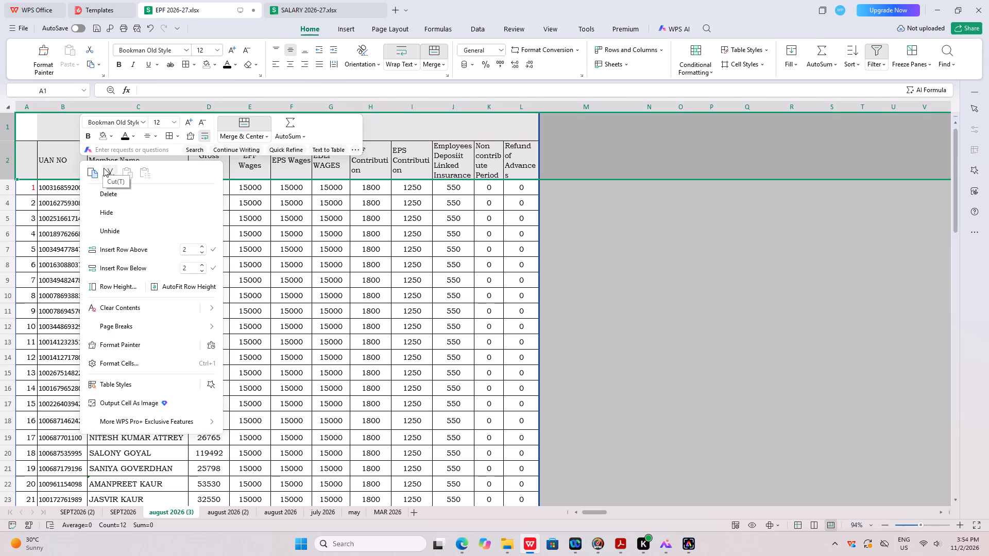
left_click(94, 177)
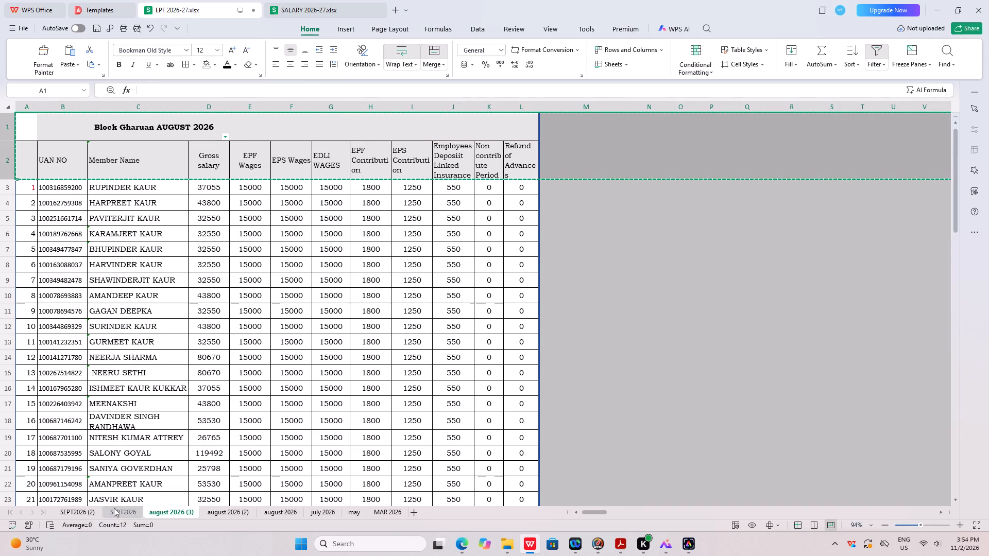
Insert the copied title and header rows above the first employee row on the SEPT2026 (2) sheet.
left_click(77, 511)
scroll(206, 263, "up", 8)
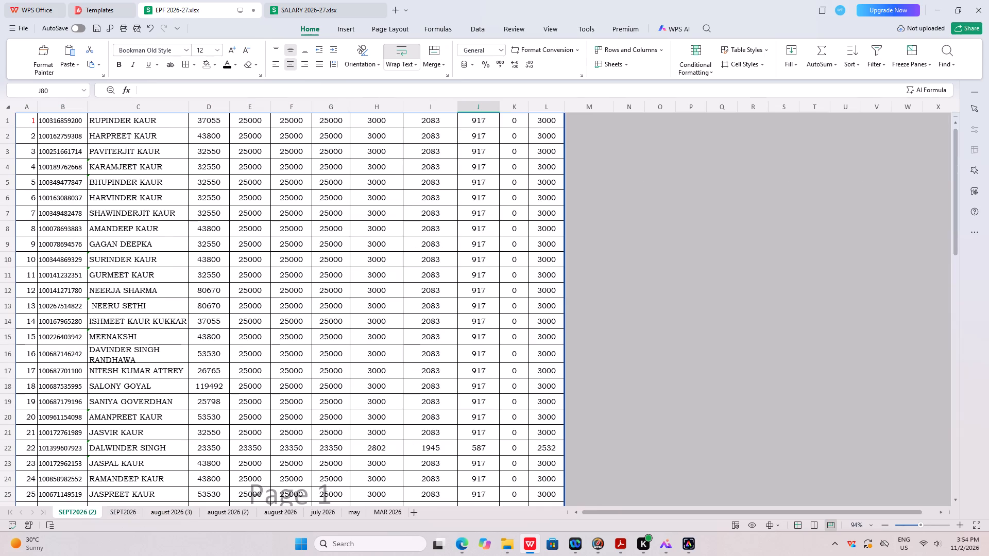
left_click(8, 118)
right_click(8, 118)
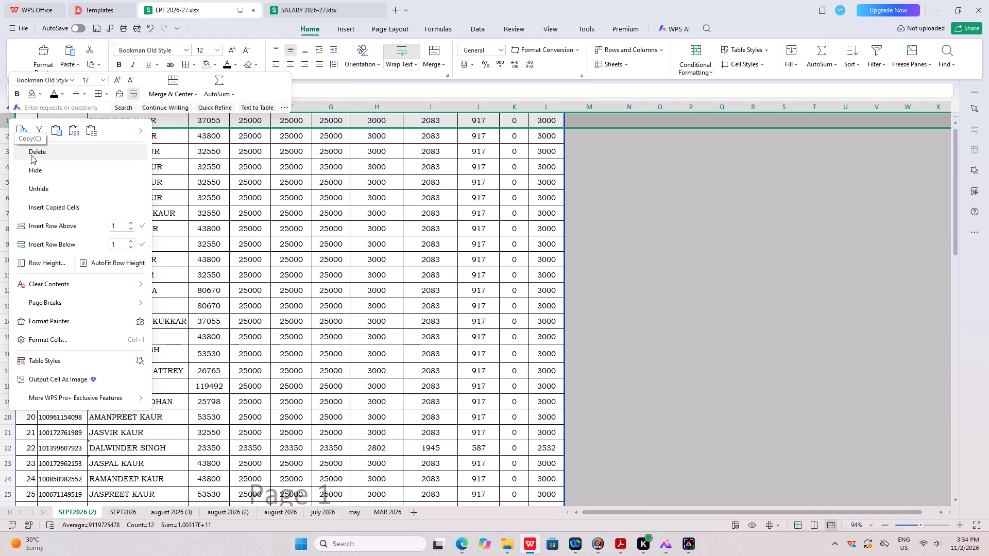
left_click(49, 209)
left_click(656, 304)
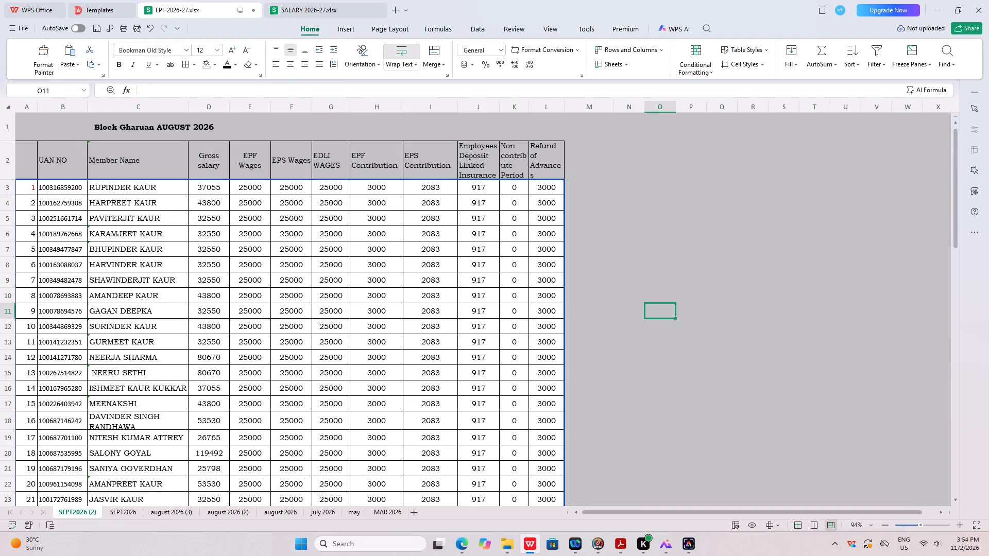
Extend the print area on SEPT2026 (2) to include header rows 1 and 2 and the empty row 69.
left_click_drag(389, 180, 393, 99)
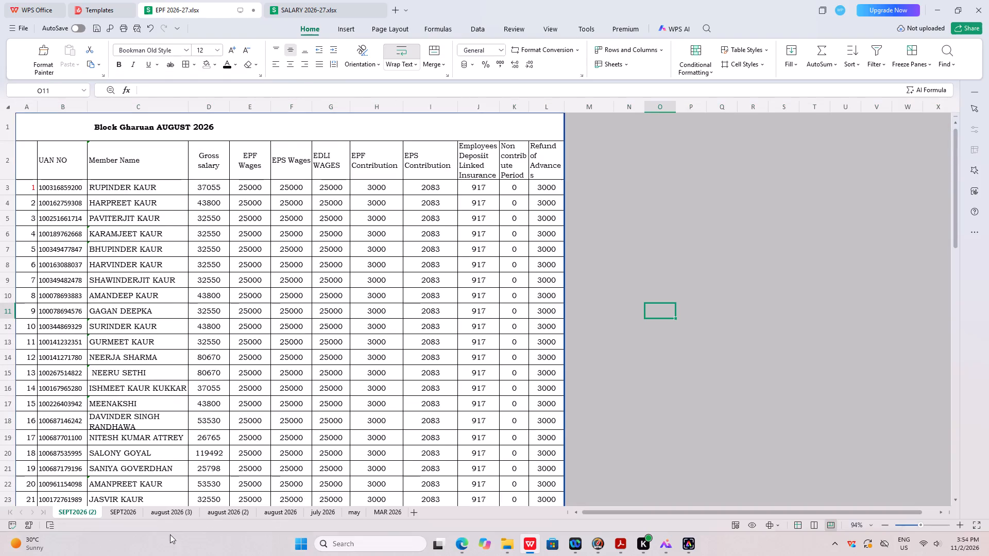
scroll(157, 495, "down", 4)
scroll(386, 451, "down", 9)
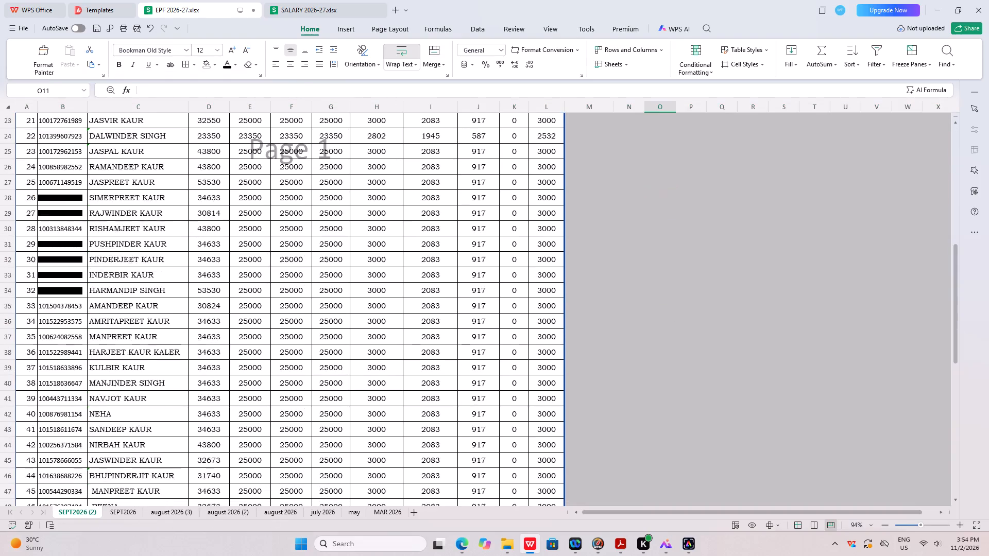
scroll(295, 482, "down", 19)
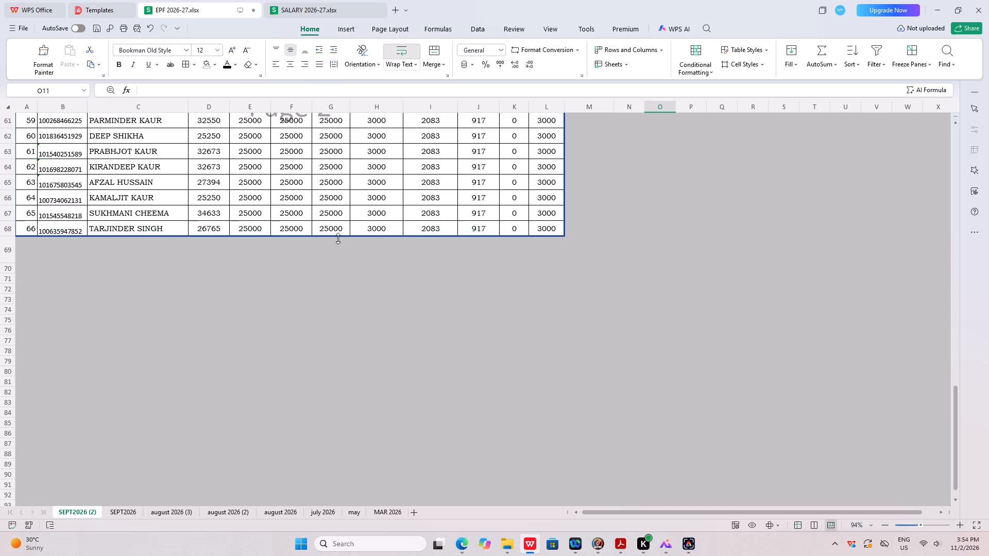
left_click_drag(291, 238, 289, 254)
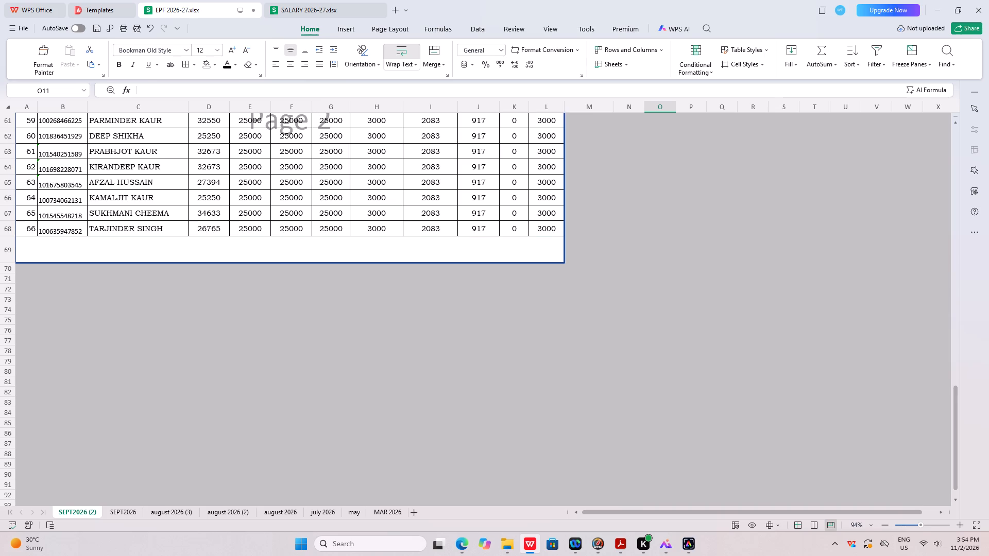
left_click(288, 282)
Apply cell borders to D69 through L69 below the employee list.
left_click(216, 243)
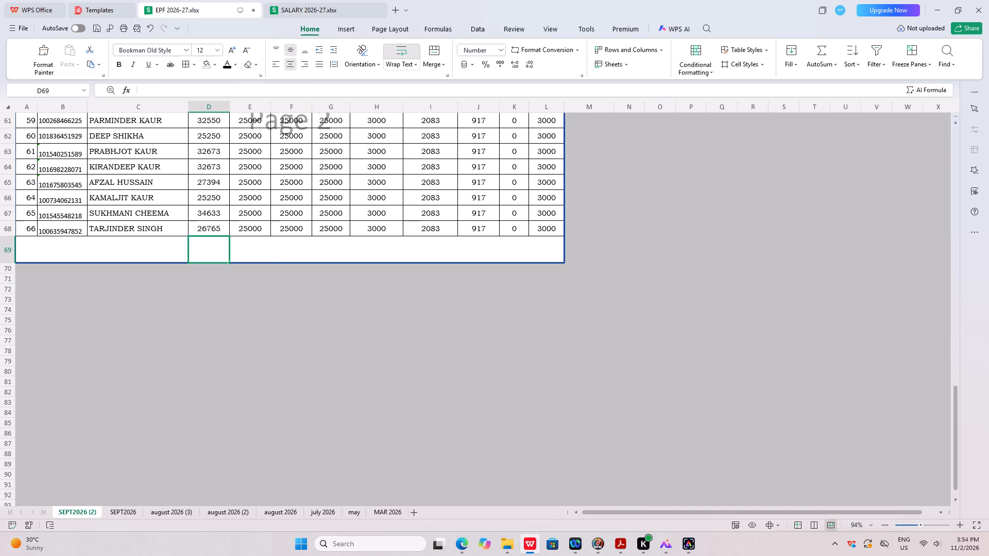
left_click_drag(207, 244, 541, 240)
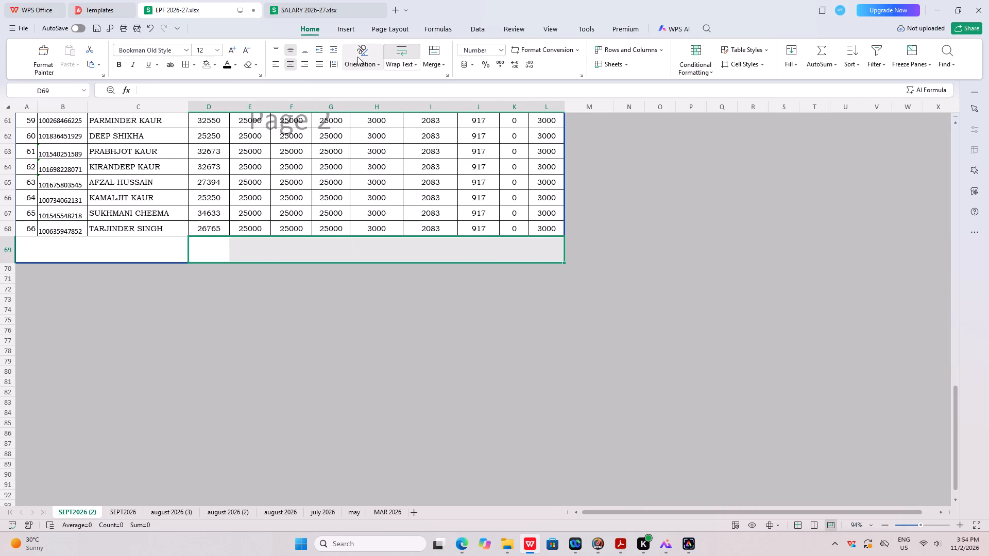
left_click(187, 62)
Sum the gross salary values D3 to D68 into D69.
left_click(212, 257)
left_click_drag(957, 420, 957, 406)
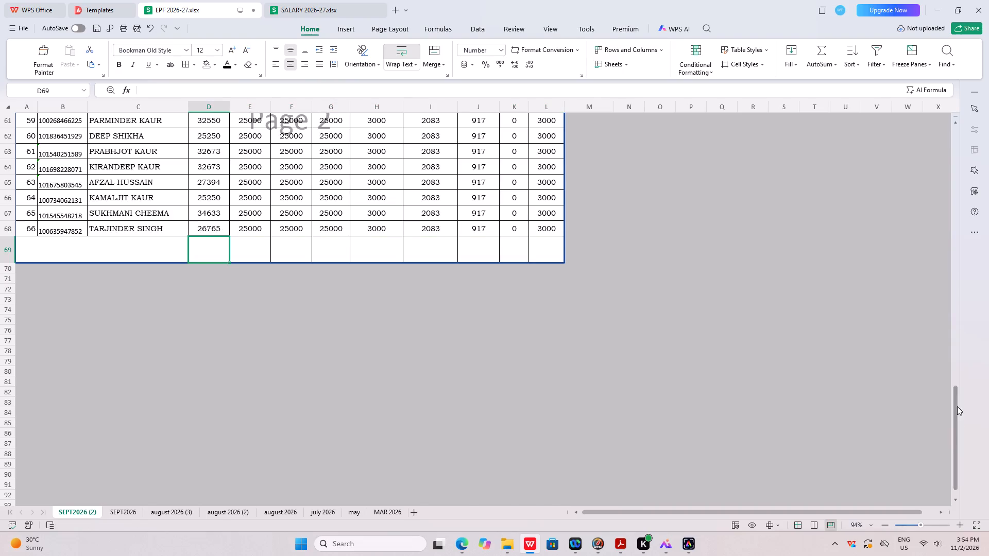
left_click_drag(957, 406, 943, 81)
left_click_drag(222, 191, 189, 555)
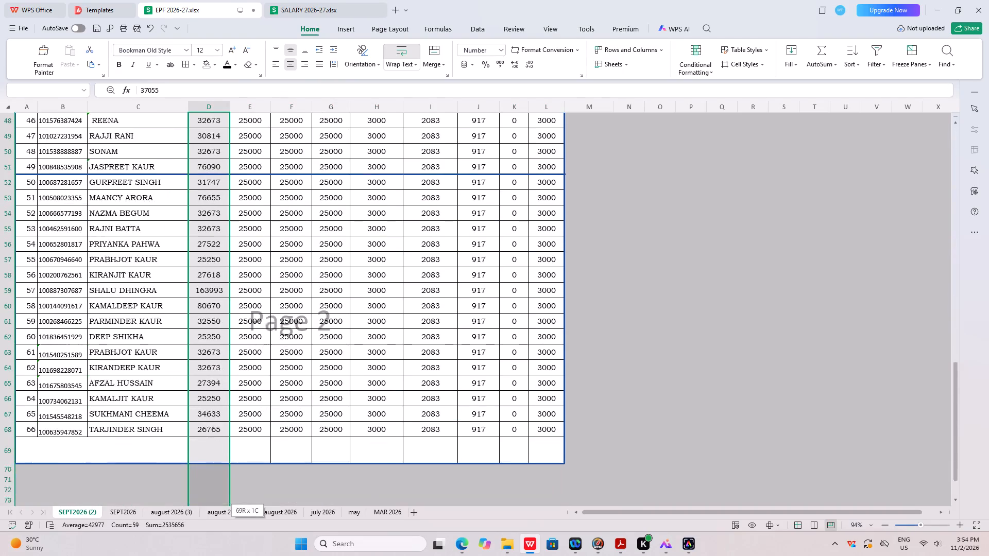
left_click_drag(189, 555, 201, 439)
left_click(820, 59)
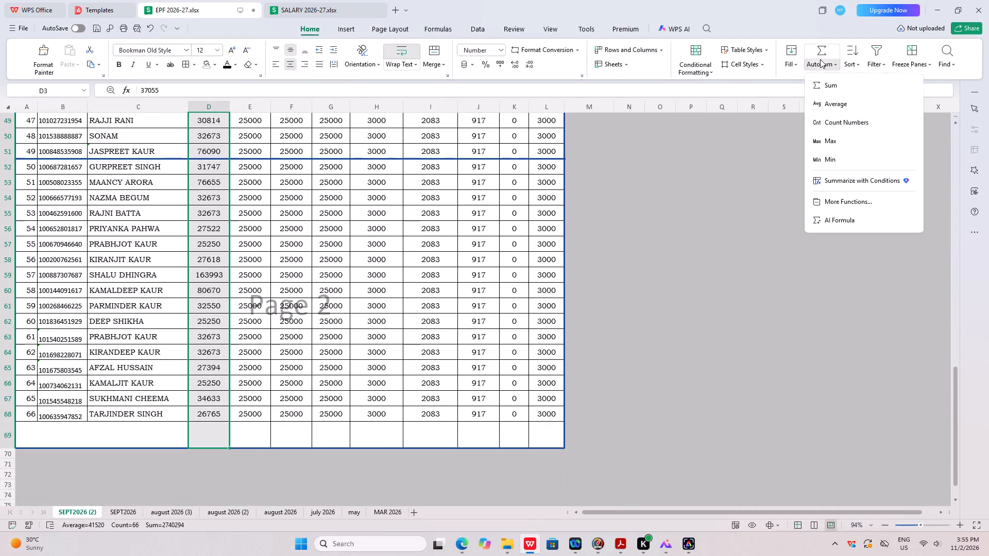
left_click(838, 88)
left_click(765, 318)
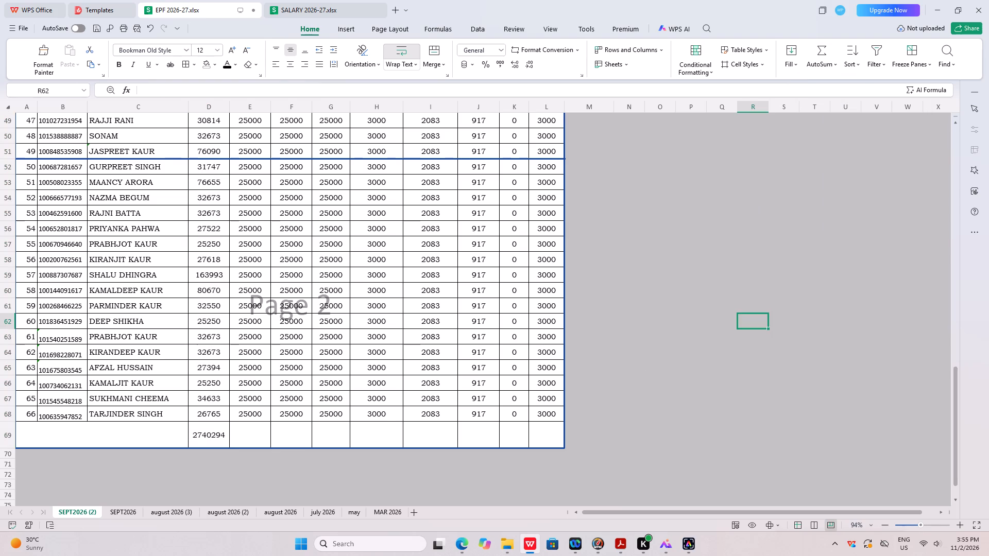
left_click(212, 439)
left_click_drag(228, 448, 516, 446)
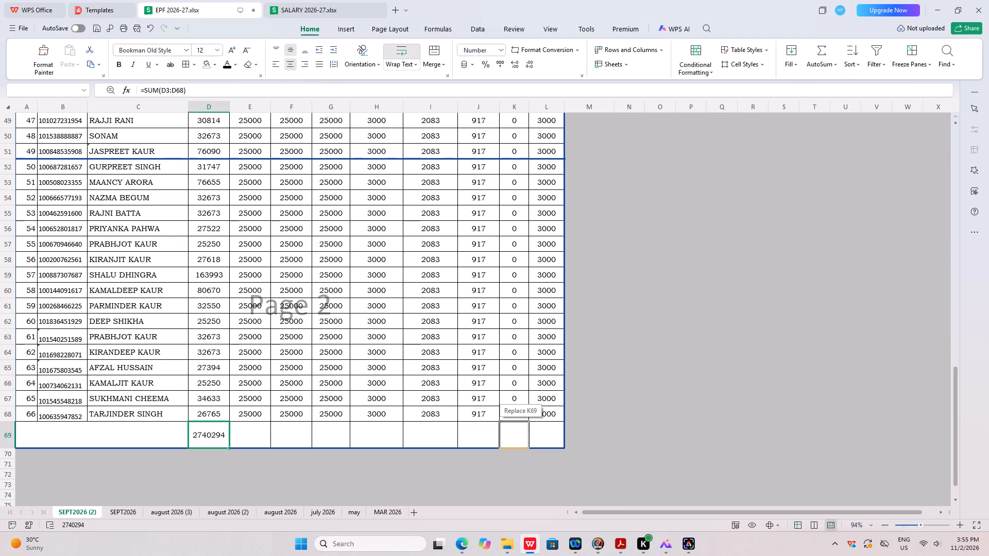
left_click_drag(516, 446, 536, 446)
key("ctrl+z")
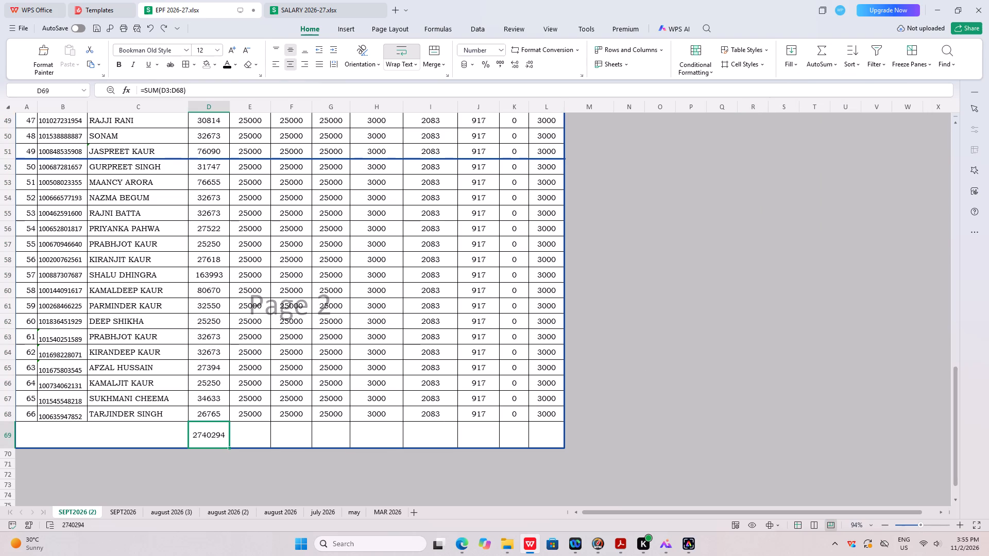
Fill the sum formula from D69 across row 69 to L69 to total every column.
left_click(208, 436)
left_click_drag(229, 447, 562, 447)
left_click(618, 450)
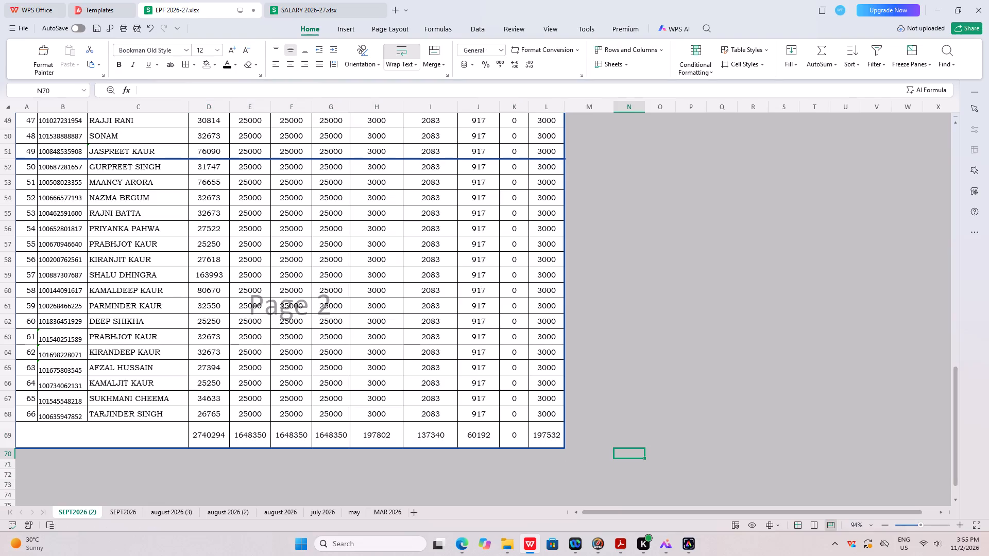
left_click(587, 451)
Reduce the height of totals row 69 slightly.
left_click_drag(10, 449, 12, 443)
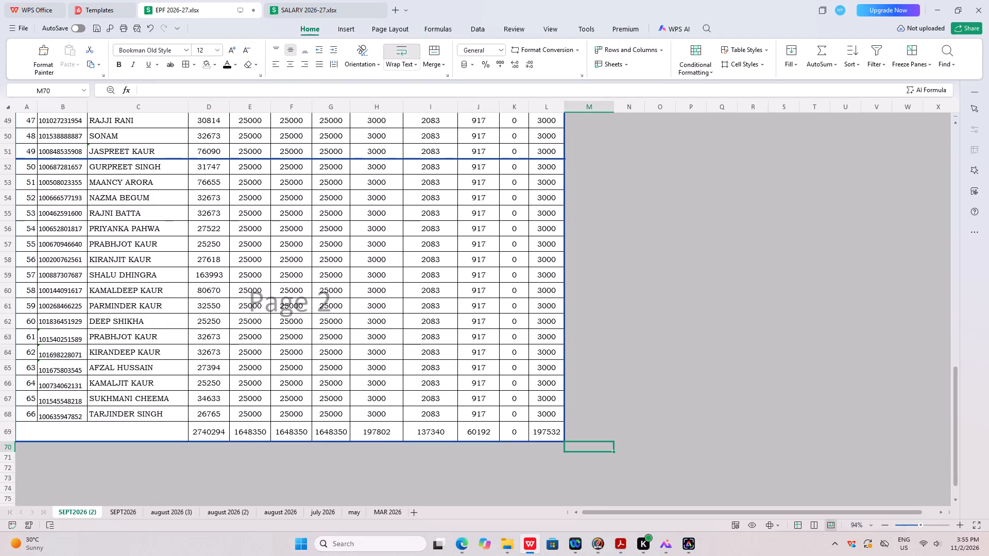
Open the title cell B1, Block Gharuan AUGUST 2026, for editing.
scroll(335, 445, "up", 20)
scroll(335, 445, "up", 7)
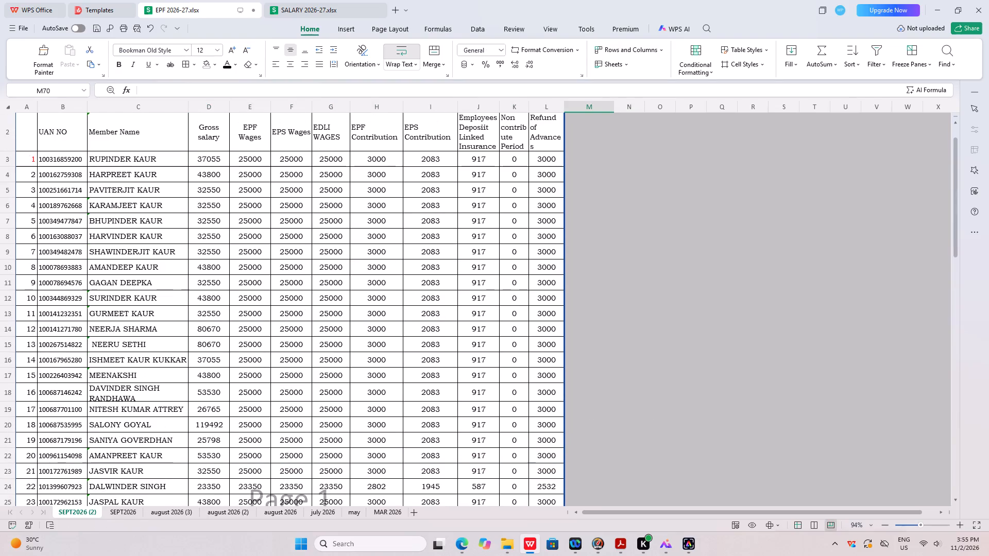
scroll(337, 444, "up", 5)
double_click(158, 125)
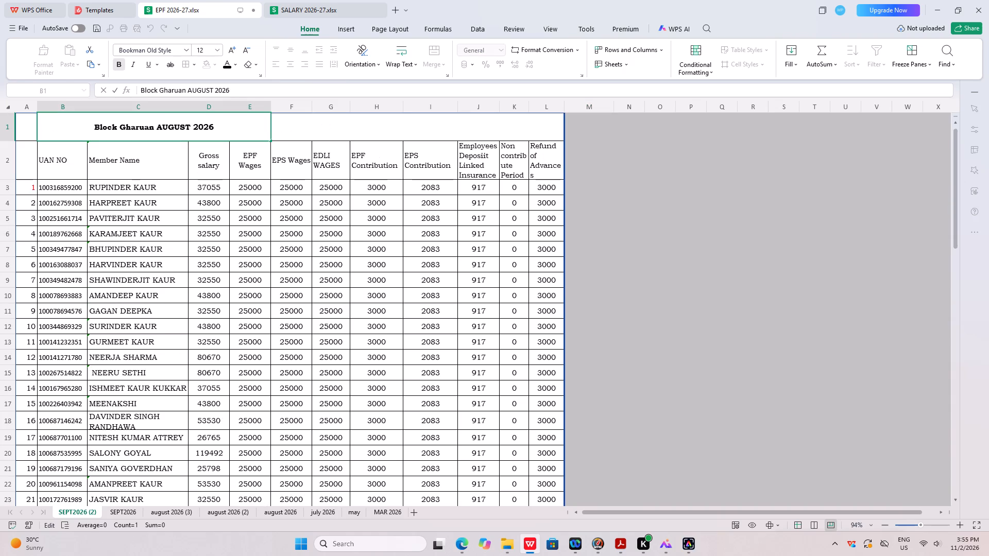
Replace the month AUGUST with oCTOBER in the title cell B1 so it reads Block Gharuan oCTOBER 2026.
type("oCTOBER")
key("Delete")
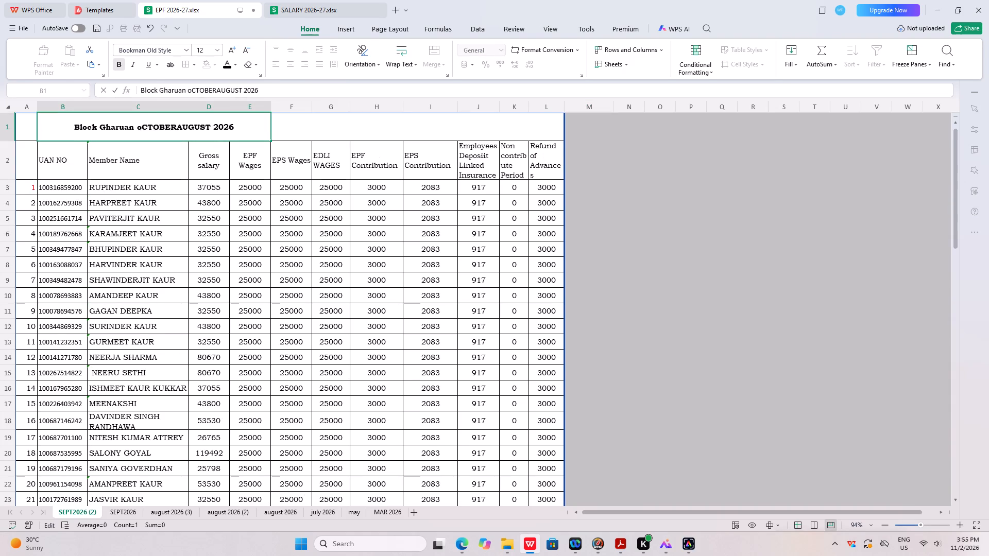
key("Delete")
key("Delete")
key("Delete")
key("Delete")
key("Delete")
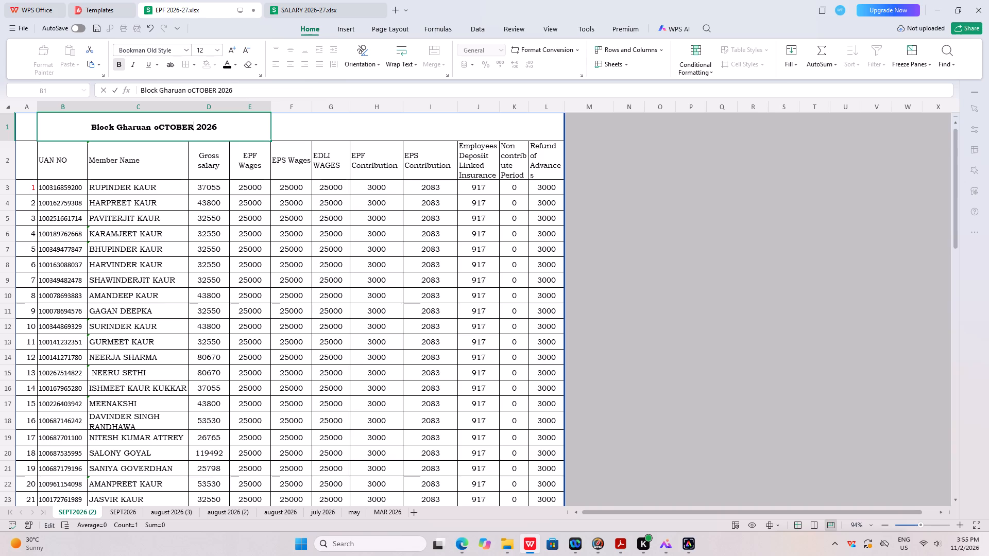
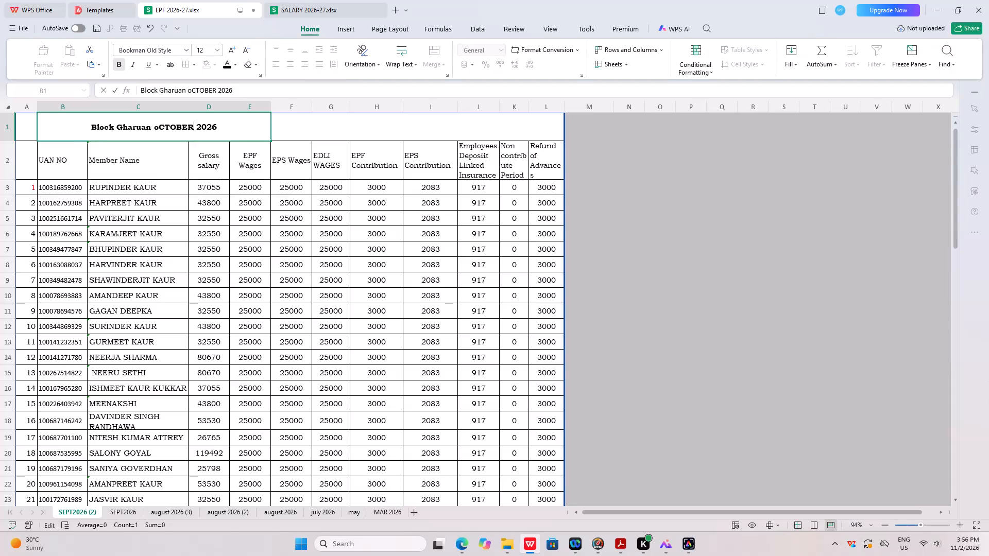
Finish the title edit in B1 so it reads Block Gharuan oCTOBER 2026.
left_click(393, 284)
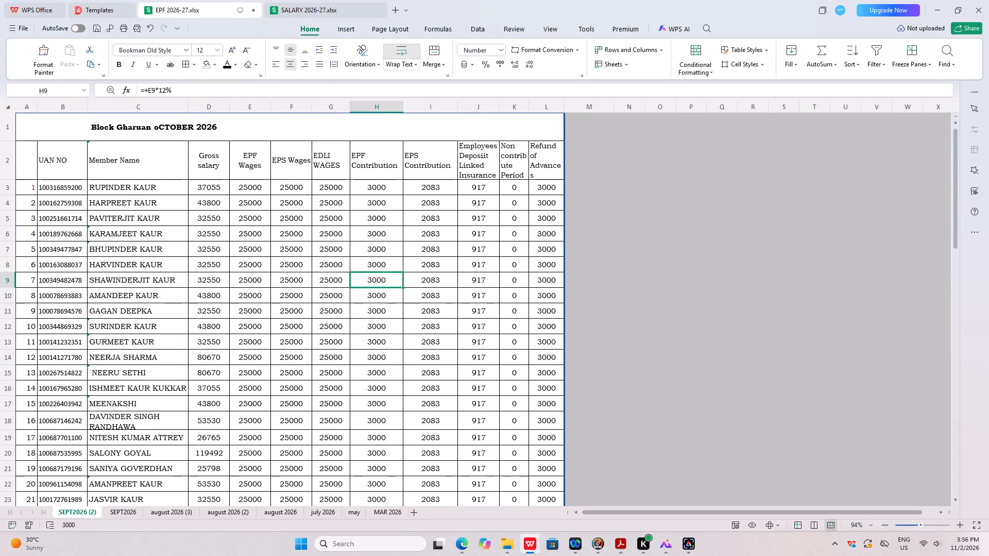
Print only pages 1 to 2 of the current EPF contribution worksheet.
key("ctrl+p")
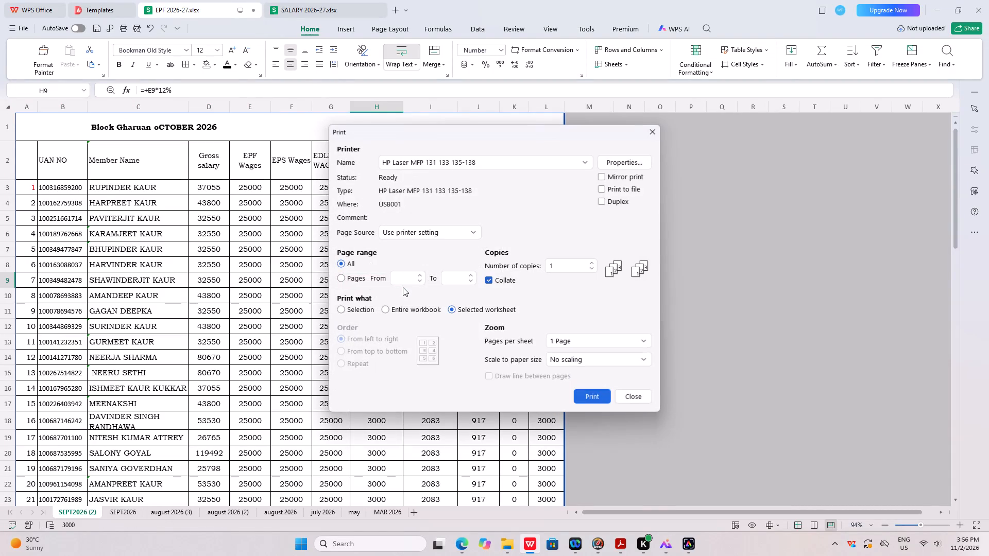
left_click(344, 279)
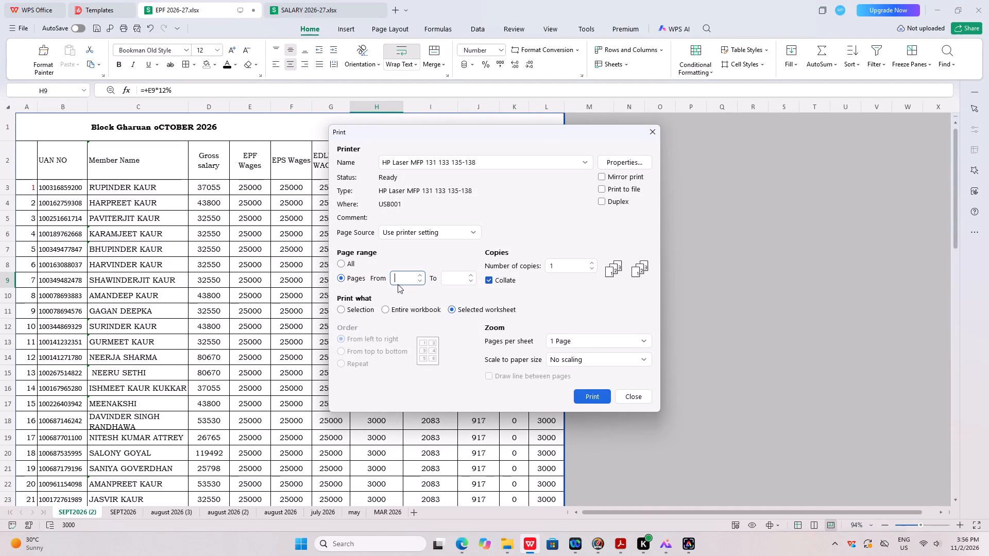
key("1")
left_click(459, 280)
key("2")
left_click(594, 396)
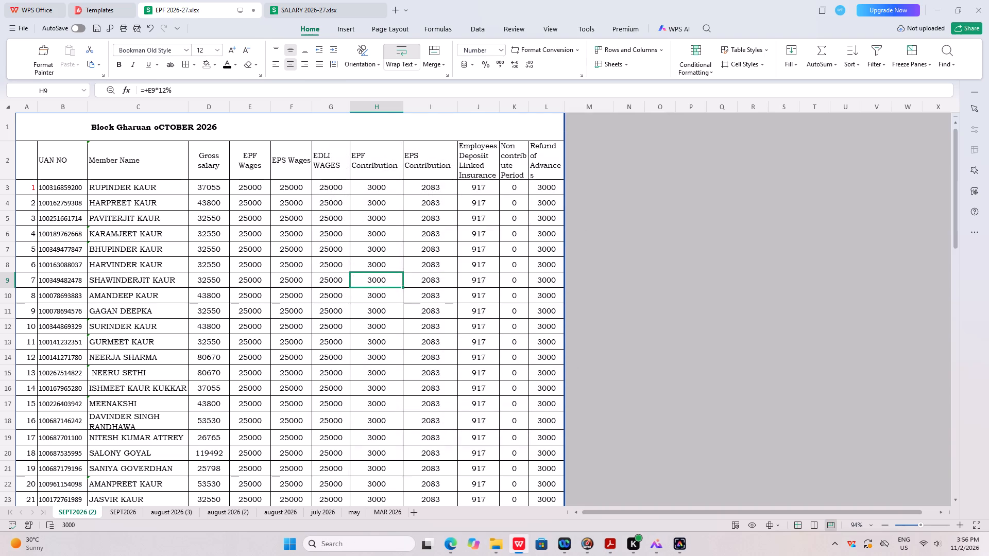
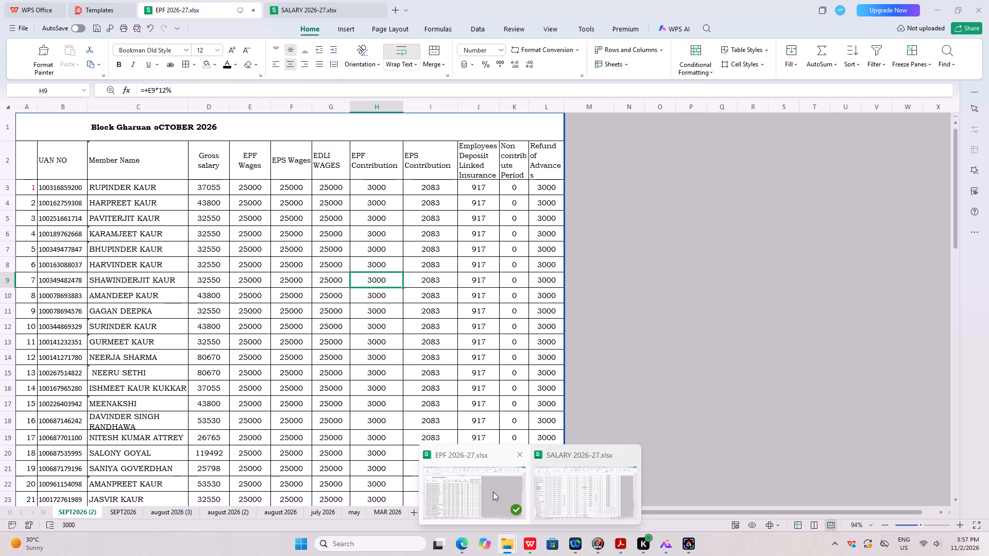
Correct the title in B1 of the EPF 2026-27 workbook's SEPT2026 (2) sheet to read Block Gharuan OCTOBER 2026.
left_click(490, 492)
left_click(704, 320)
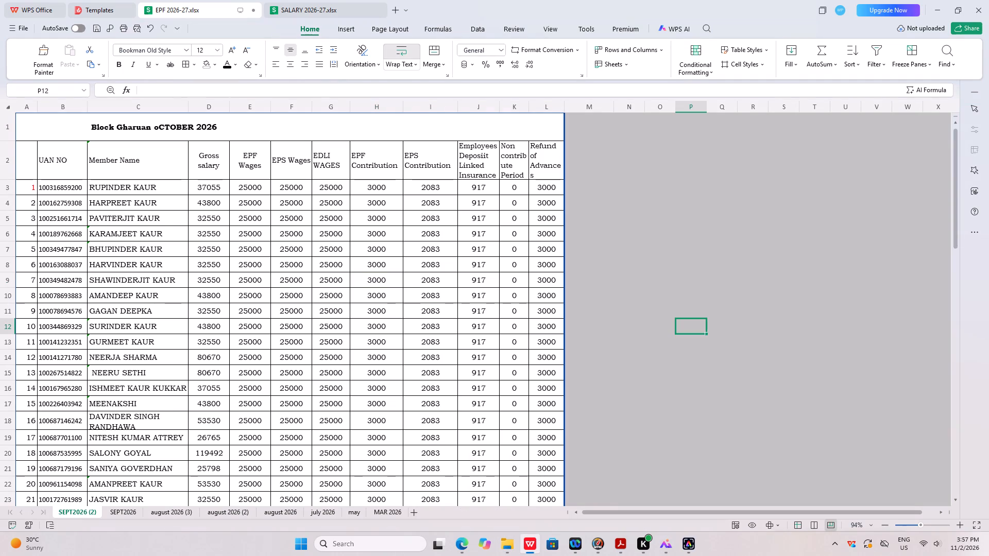
double_click(160, 128)
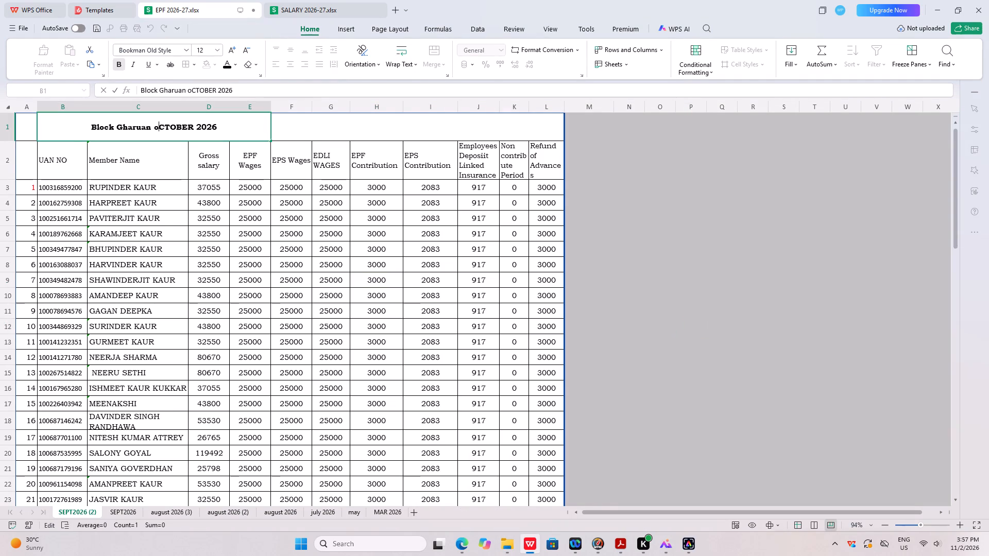
key("shift+BackSpace")
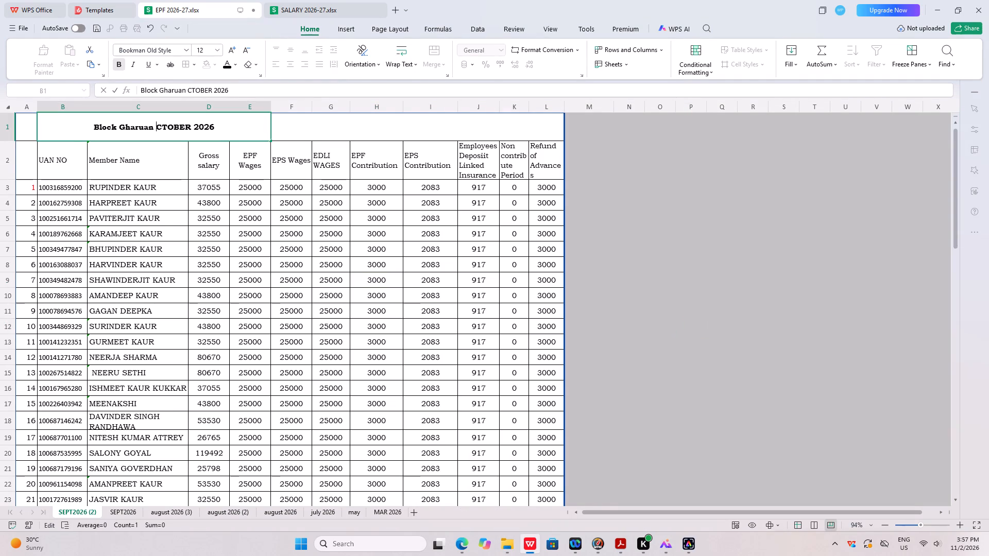
key("shift+o")
key("BackSpace")
key("o")
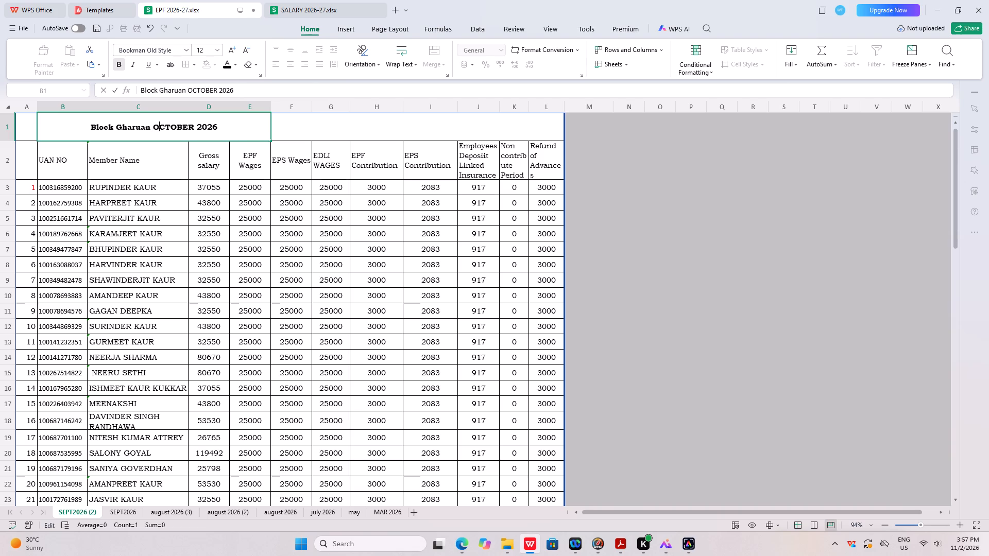
left_click(208, 267)
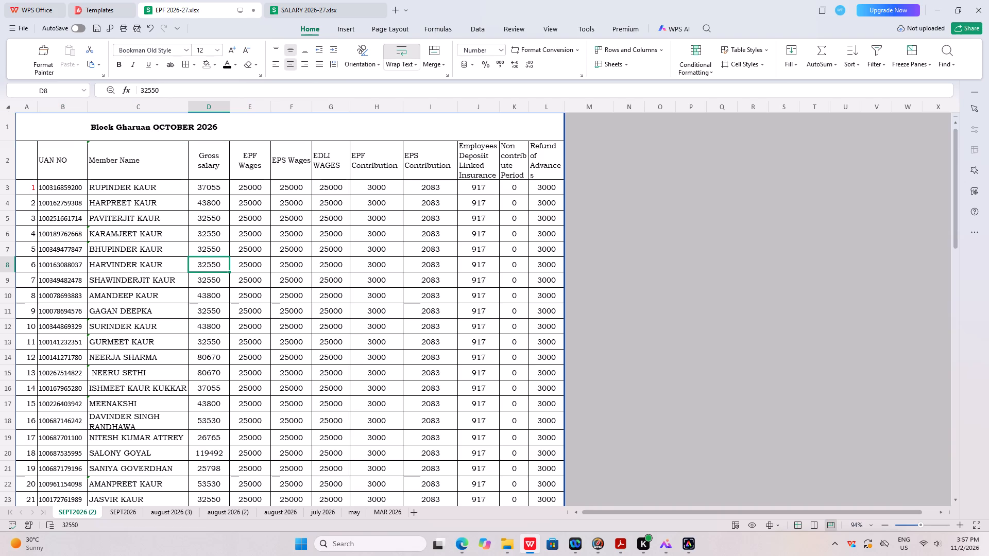
left_click(344, 426)
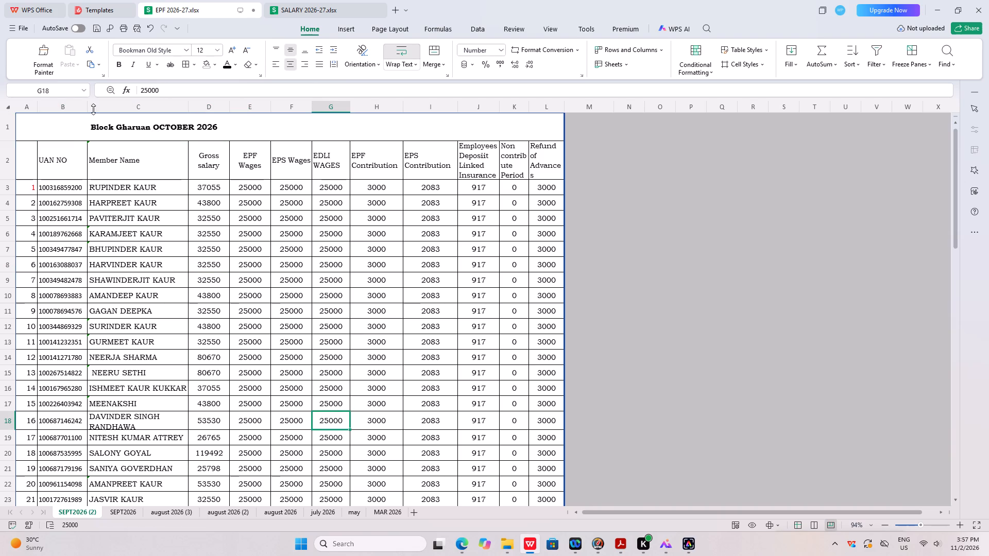
Copy the SEPT2026 (2) sheet into a new workbook, keeping the original in place.
right_click(76, 512)
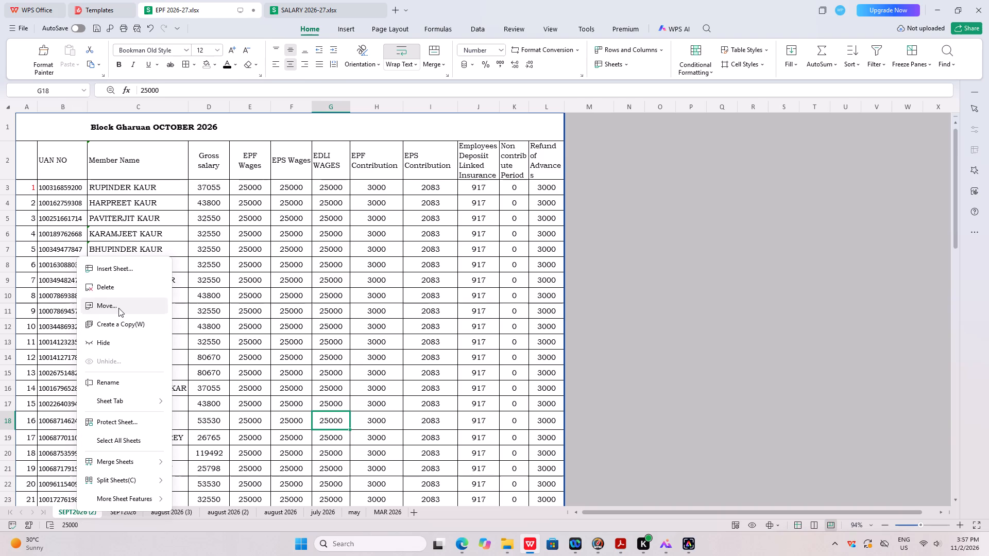
left_click(118, 308)
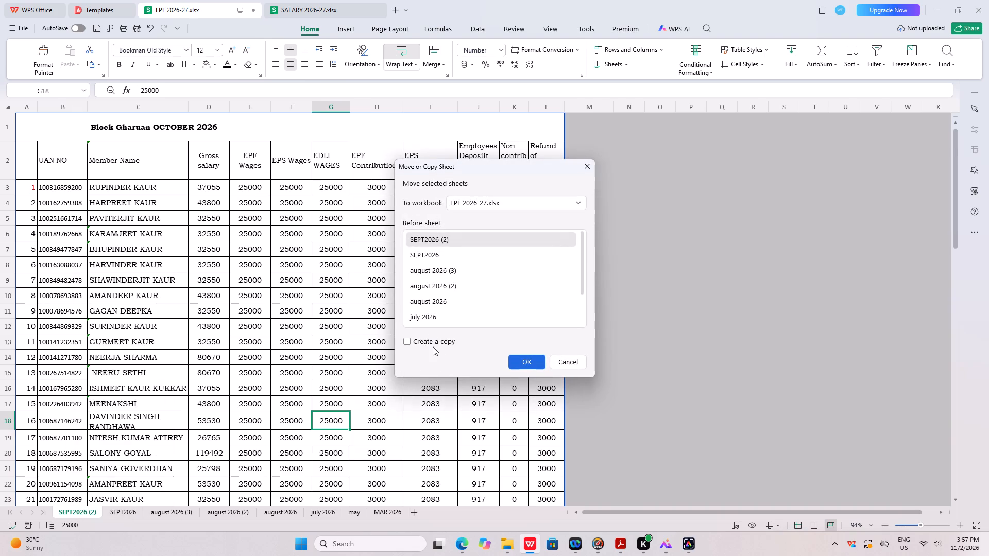
left_click(433, 346)
left_click(433, 342)
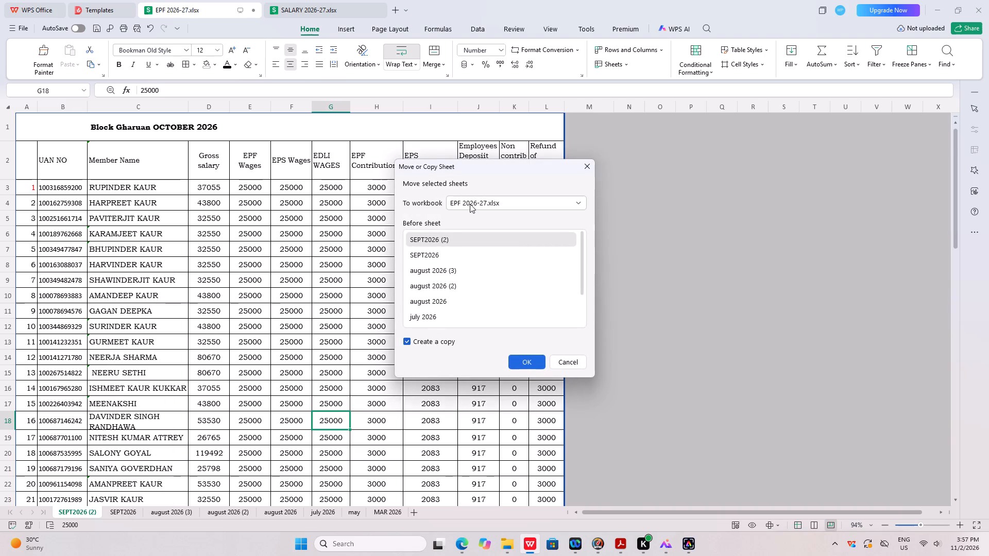
left_click(471, 203)
left_click(468, 217)
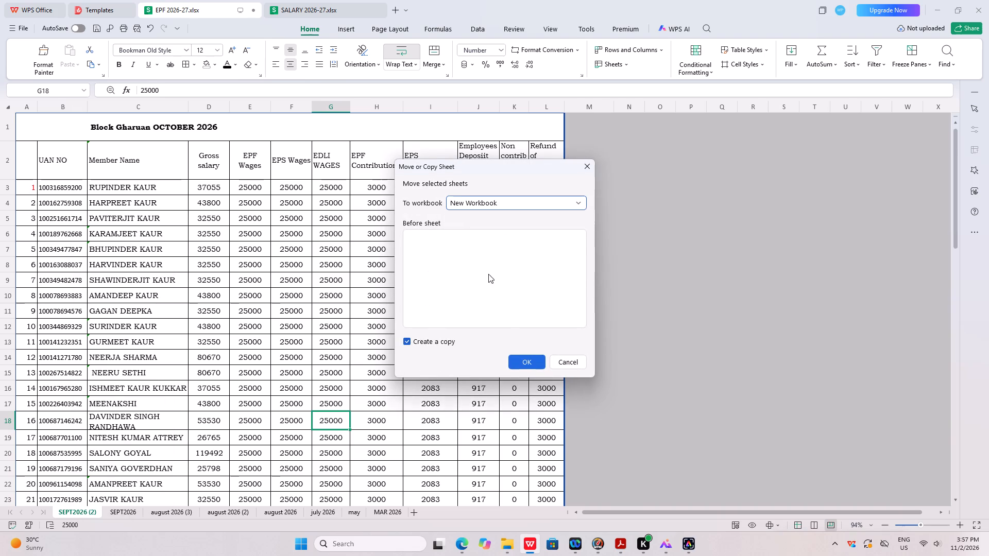
left_click(512, 361)
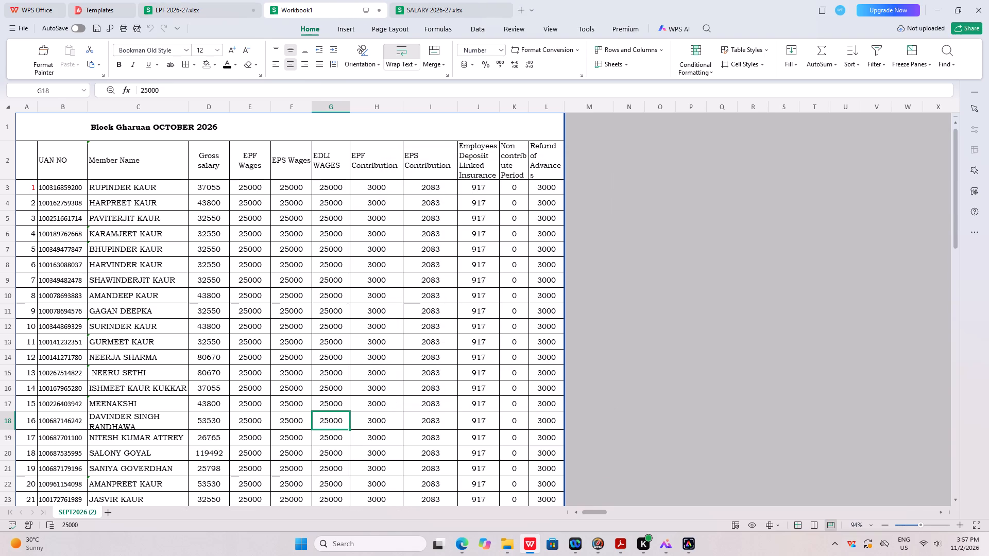
Delete the title and column header rows, 1 and 2, from the copied sheet.
left_click_drag(9, 126, 18, 168)
right_click(148, 163)
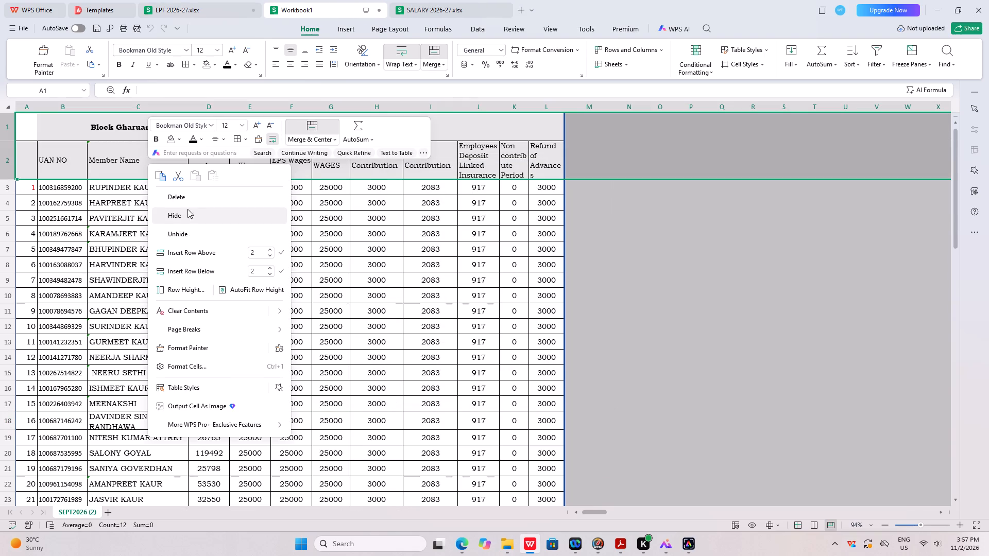
left_click(190, 197)
left_click(777, 292)
Delete totals row 67 below the last member in the copied sheet.
scroll(767, 316, "down", 20)
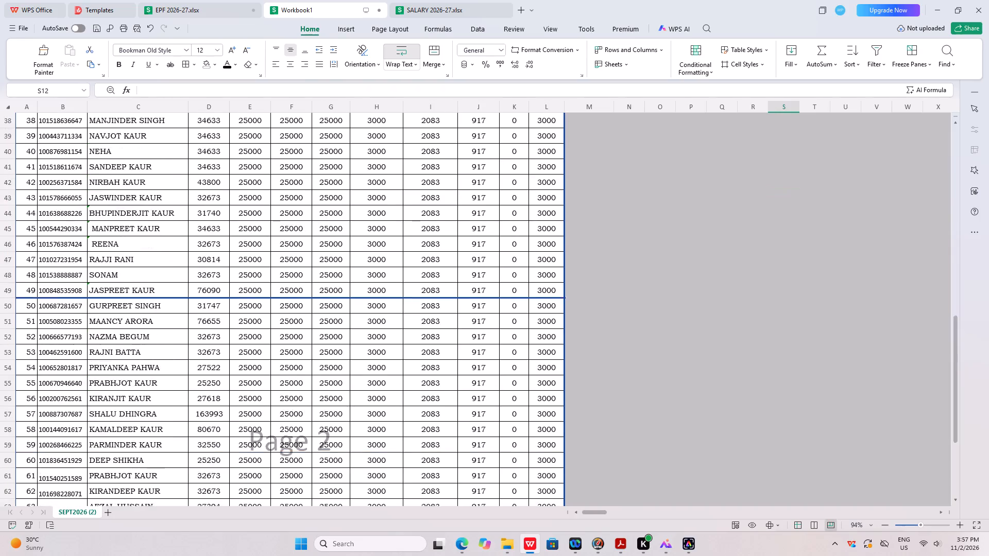
scroll(471, 392, "down", 4)
left_click(8, 413)
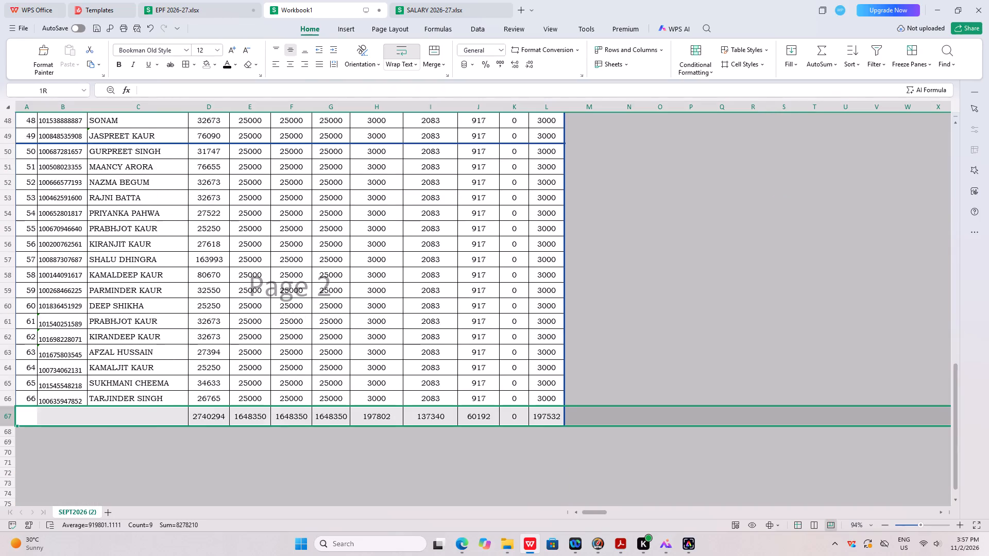
right_click(8, 413)
left_click(49, 172)
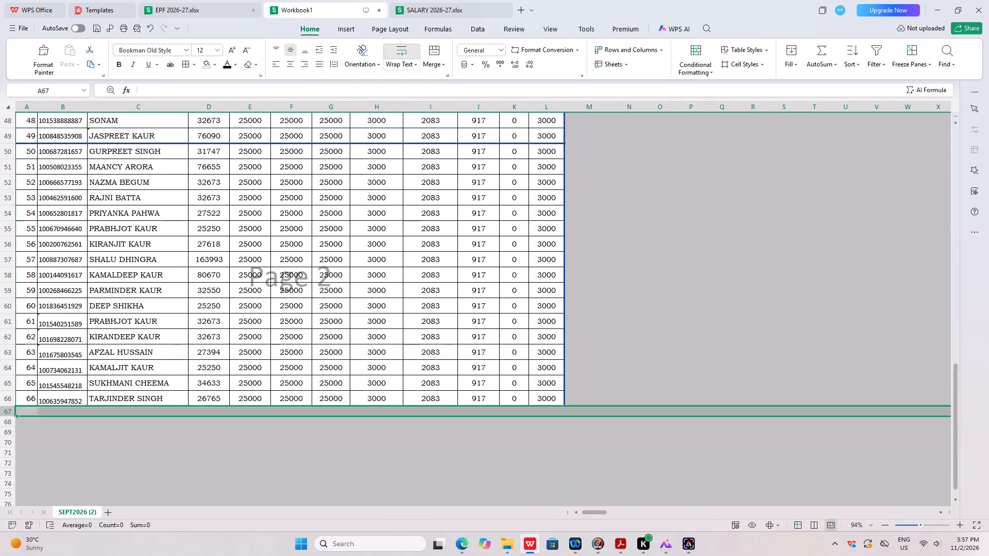
left_click(269, 251)
Save the new workbook to the Desktop as EPFOCT in Microsoft Excel Workbook (*.xlsx) format.
left_click_drag(957, 460, 985, 246)
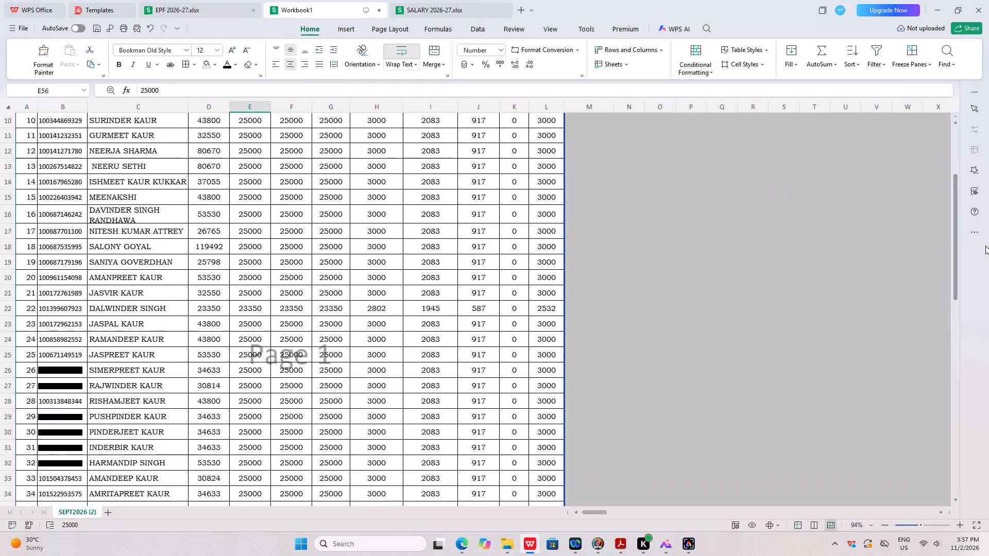
left_click_drag(985, 246, 988, 96)
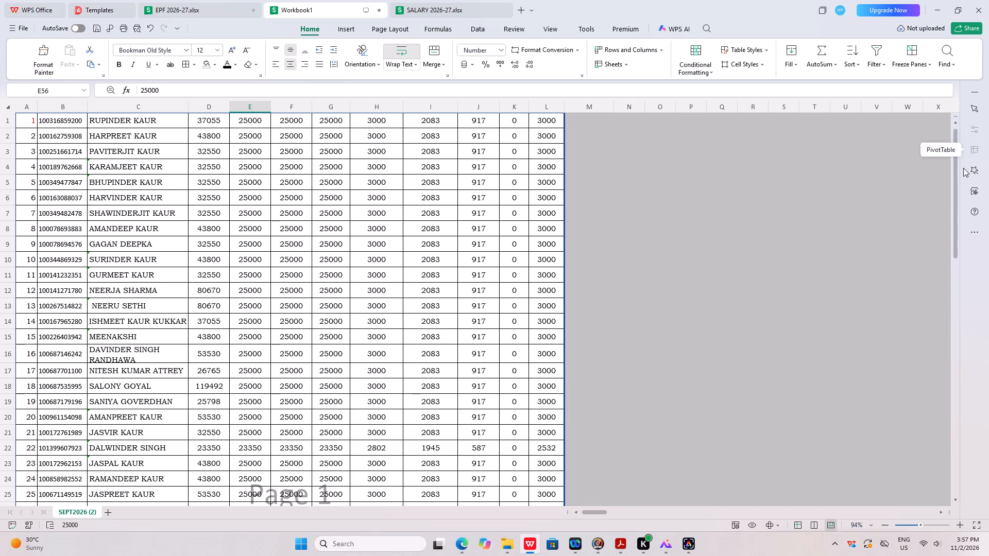
left_click(26, 28)
left_click(46, 123)
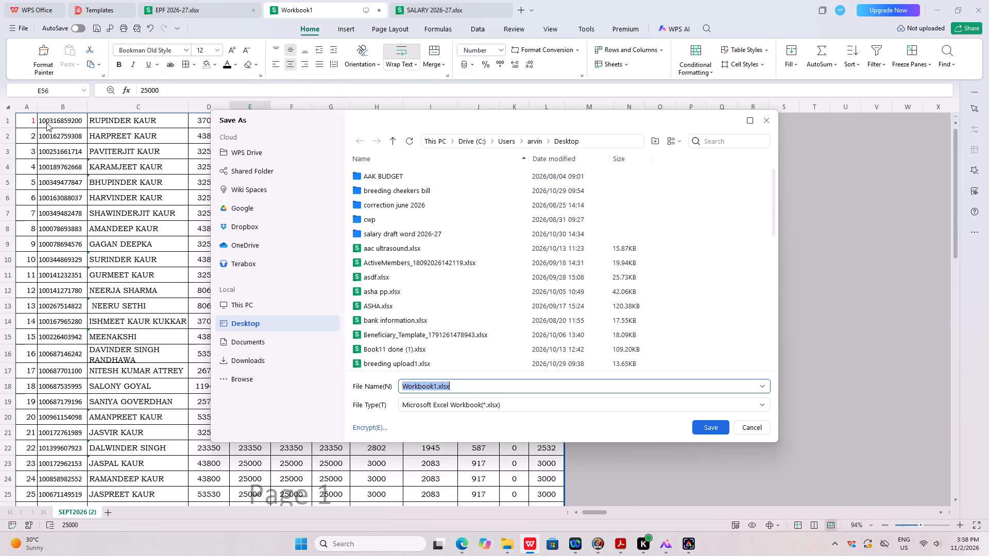
left_click(469, 385)
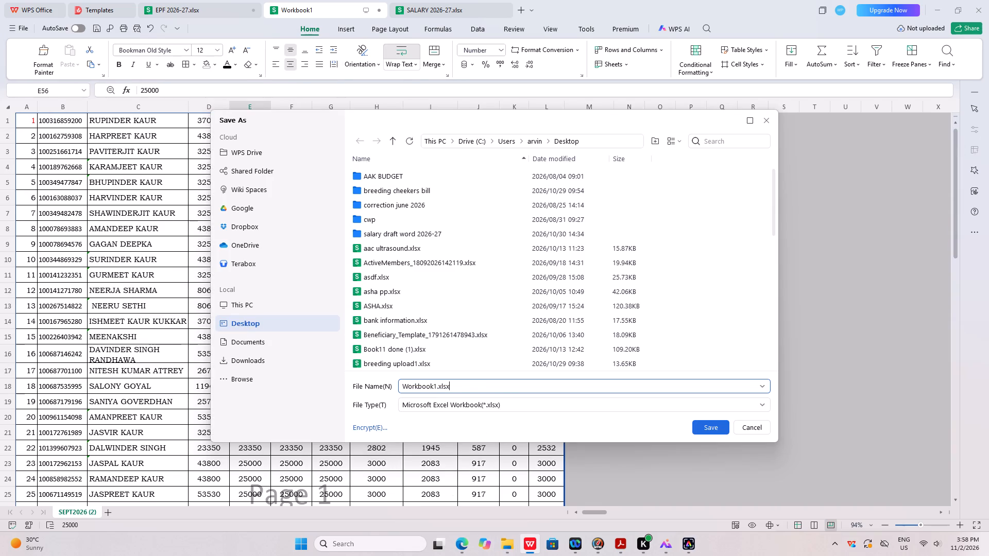
key("BackSpace")
key("BackSpace")
key("BackSpace")
key("BackSpace")
key("BackSpace")
key("BackSpace")
key("BackSpace")
key("BackSpace")
key("BackSpace")
key("BackSpace")
key("BackSpace")
key("BackSpace")
key("BackSpace")
key("BackSpace")
key("BackSpace")
key("BackSpace")
key("BackSpace")
key("BackSpace")
key("BackSpace")
key("BackSpace")
key("BackSpace")
key("BackSpace")
key("BackSpace")
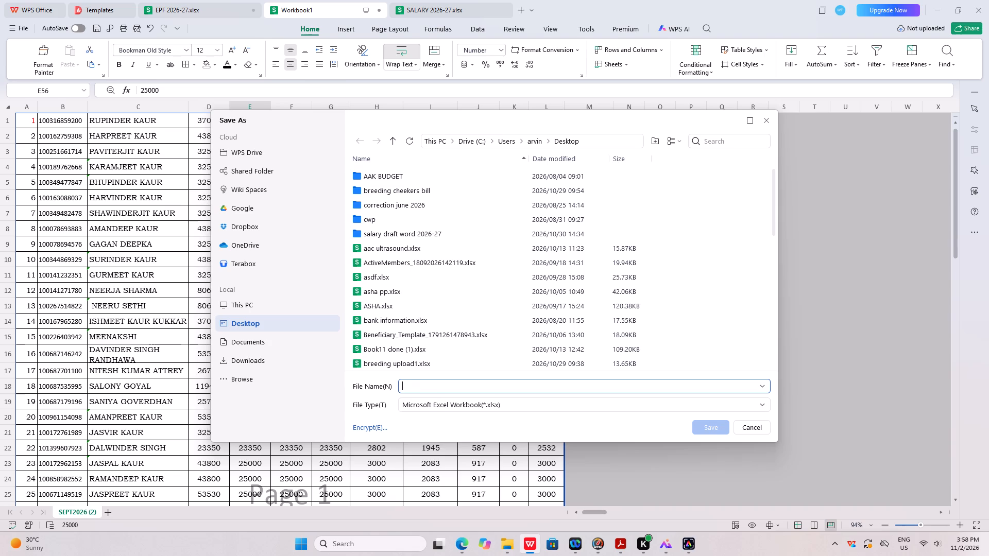
type("EPF")
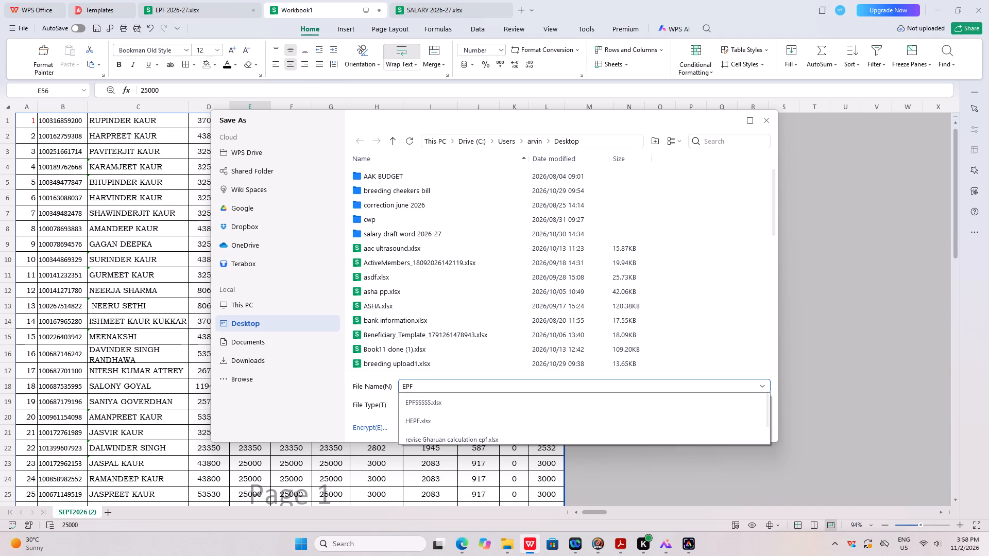
type("OCT")
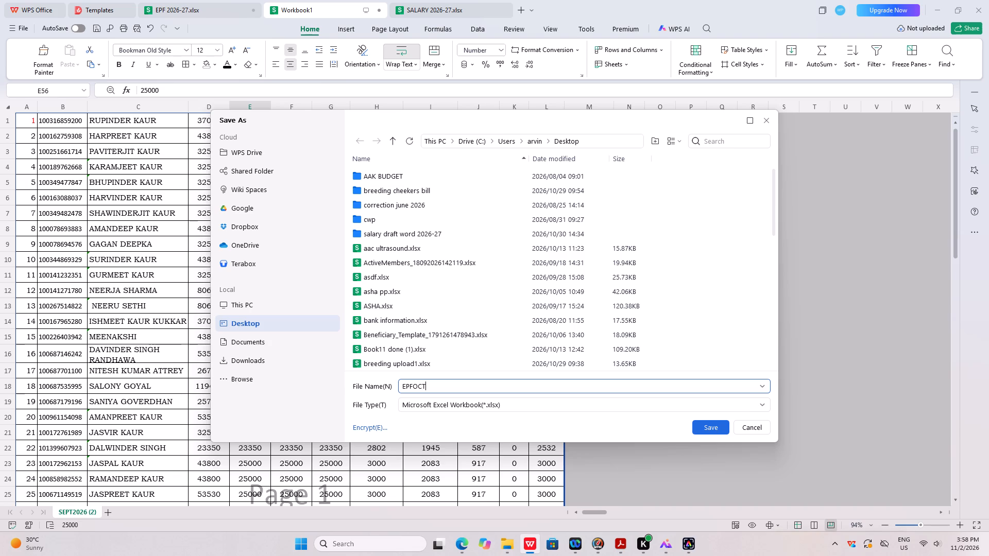
scroll(325, 214, "up", 4)
left_click(250, 327)
left_click(708, 424)
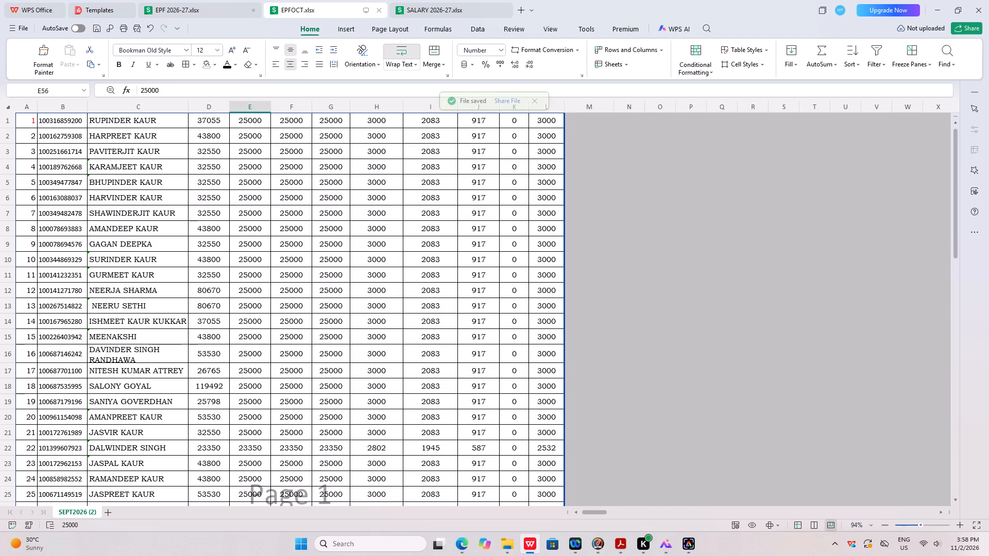
left_click(689, 416)
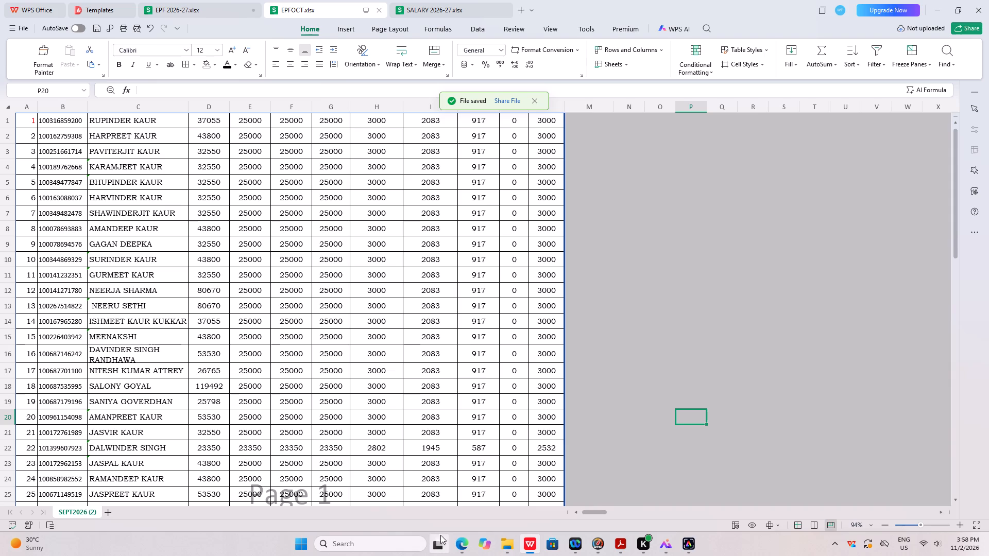
Switch to the Edge browser window with the EPFO portal open.
left_click(458, 543)
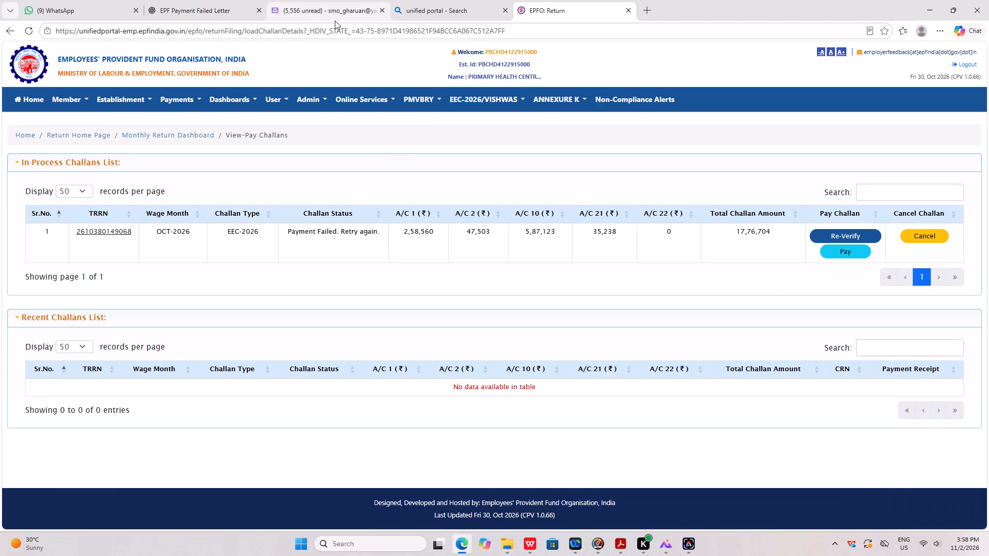
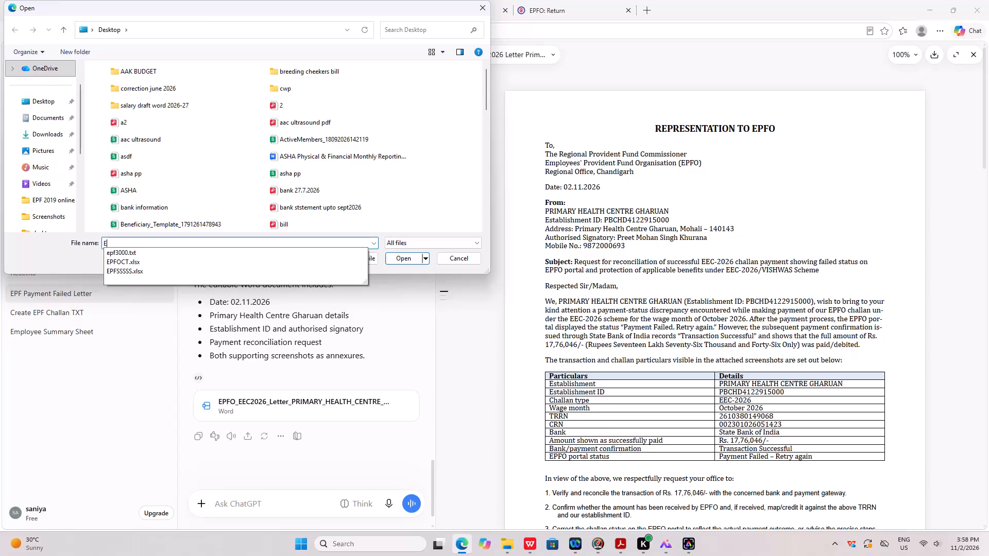
Select EPFOCT.xlsx on the Desktop as the file to upload to the ChatGPT conversation.
left_click(150, 258)
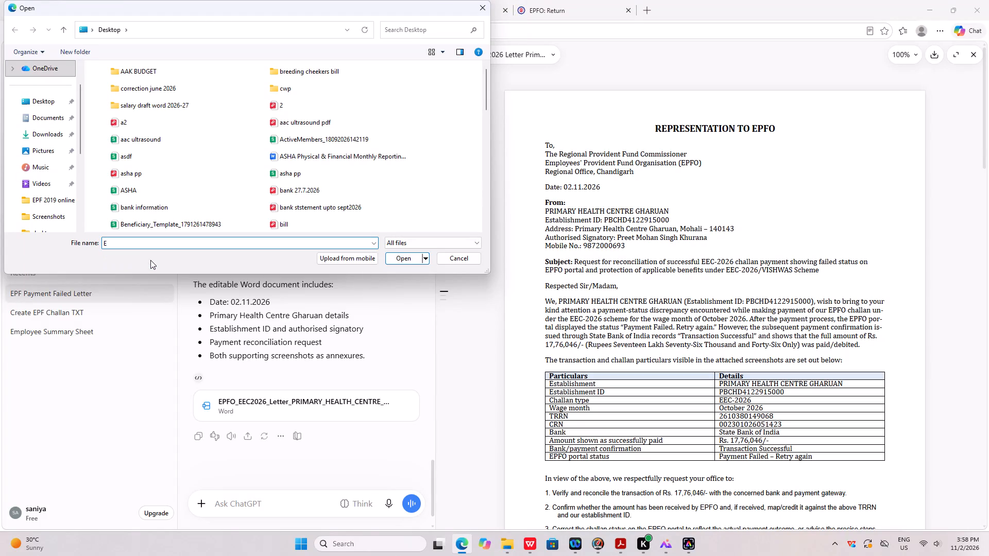
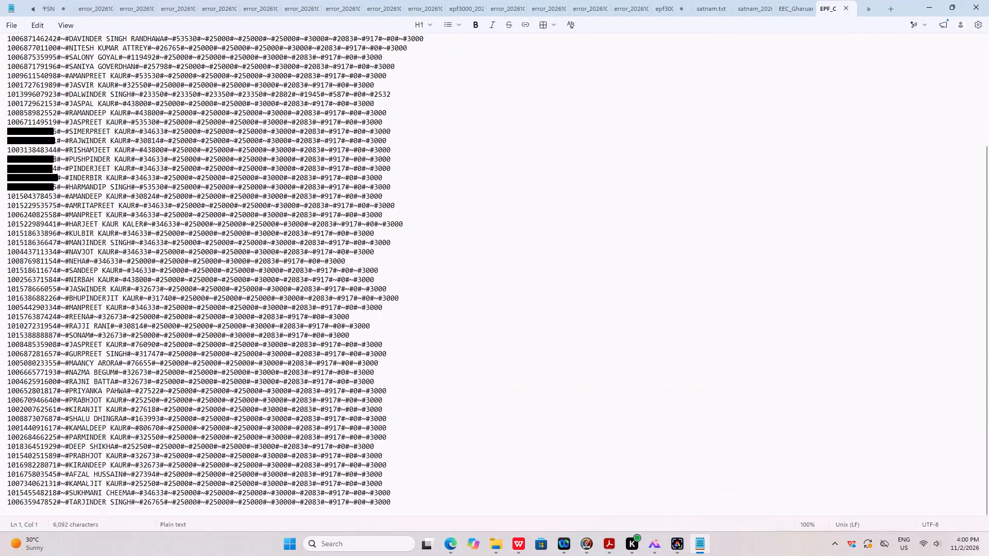
scroll(515, 325, "down", 5)
scroll(515, 325, "up", 12)
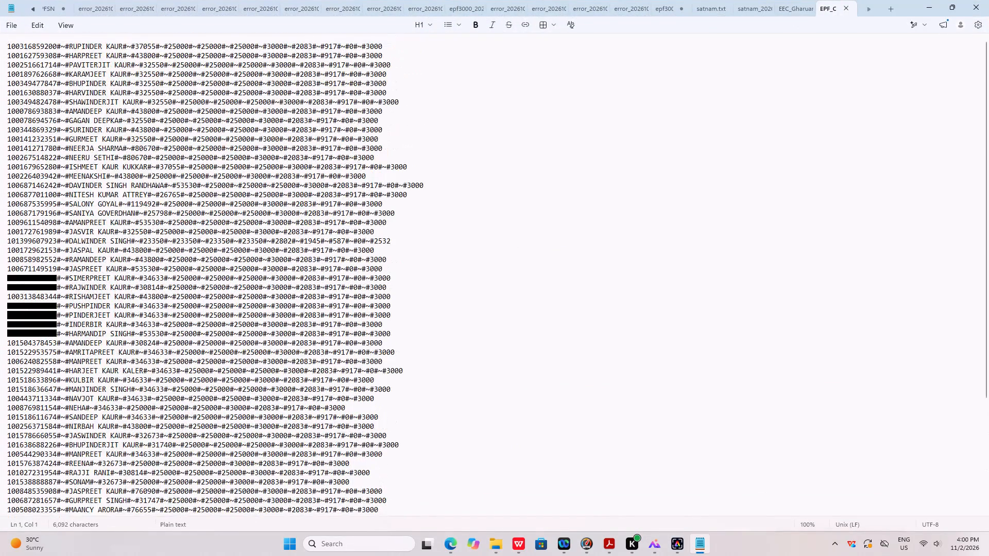
left_click(15, 24)
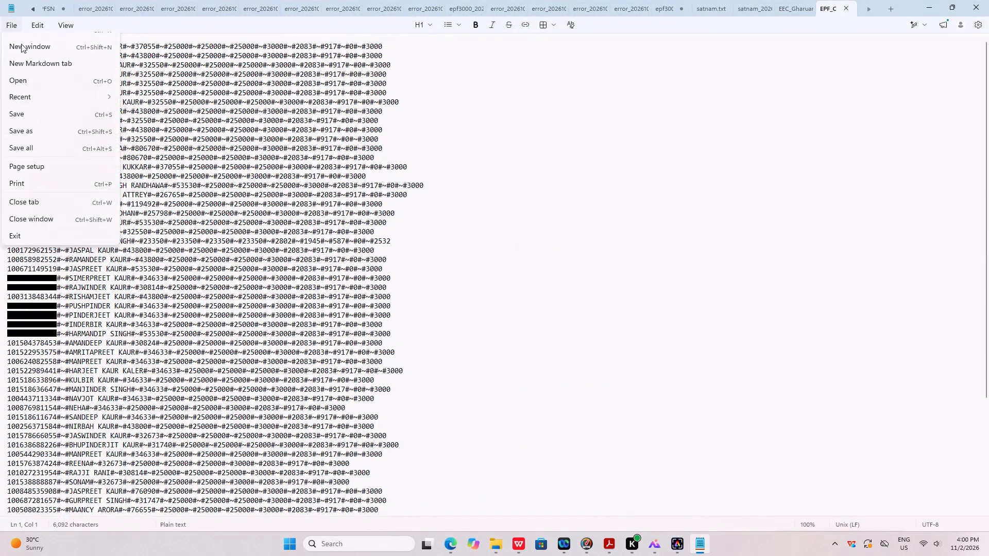
left_click(30, 142)
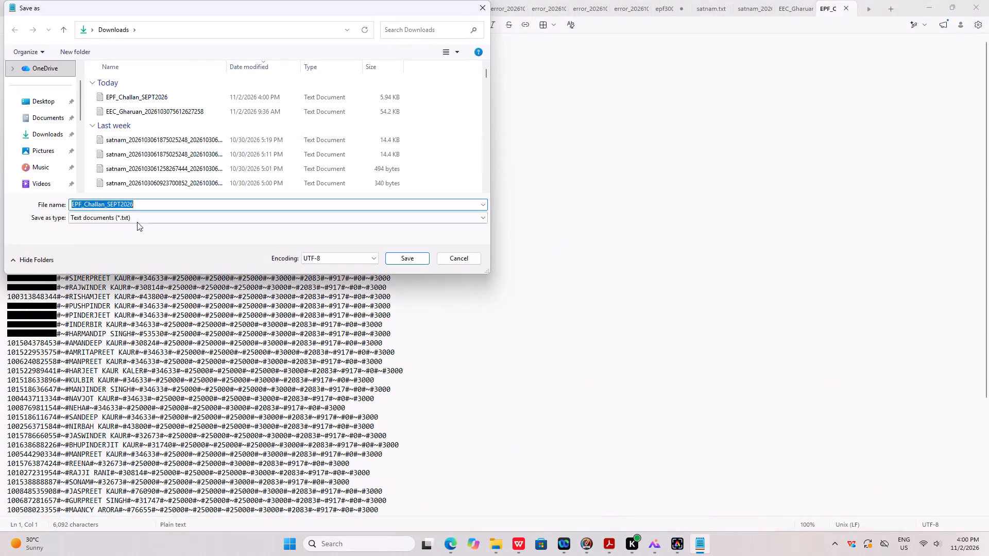
left_click(141, 207)
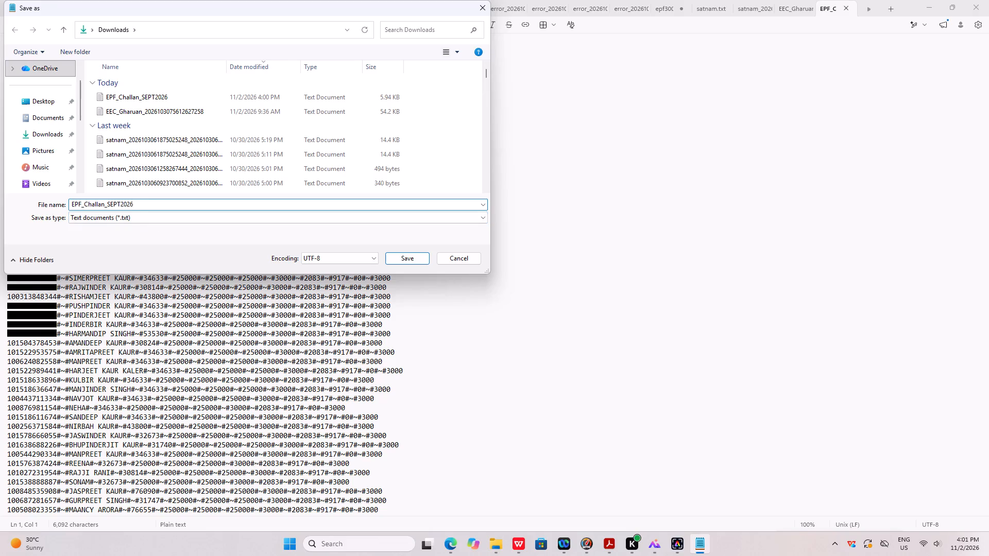
key("BackSpace")
key("BackSpace")
key("BackSpace")
key("BackSpace")
key("BackSpace")
key("BackSpace")
key("BackSpace")
key("BackSpace")
key("BackSpace")
key("BackSpace")
key("BackSpace")
key("BackSpace")
key("BackSpace")
key("BackSpace")
key("BackSpace")
key("BackSpace")
key("BackSpace")
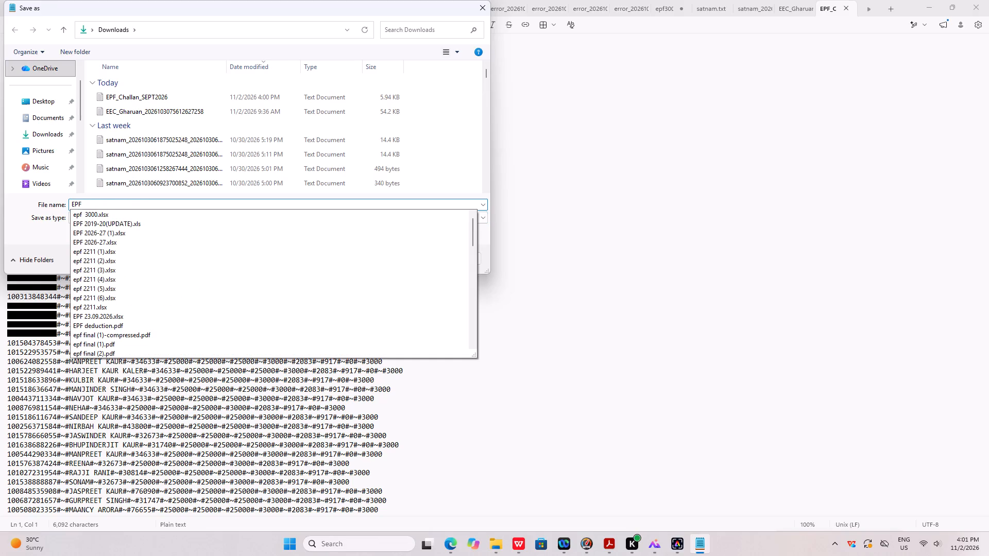
type("CH")
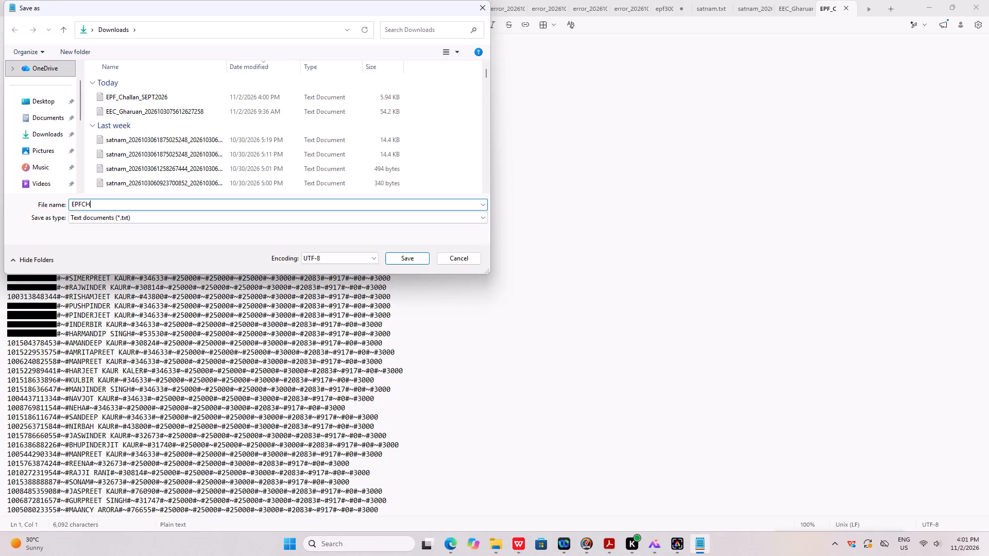
type("OCT")
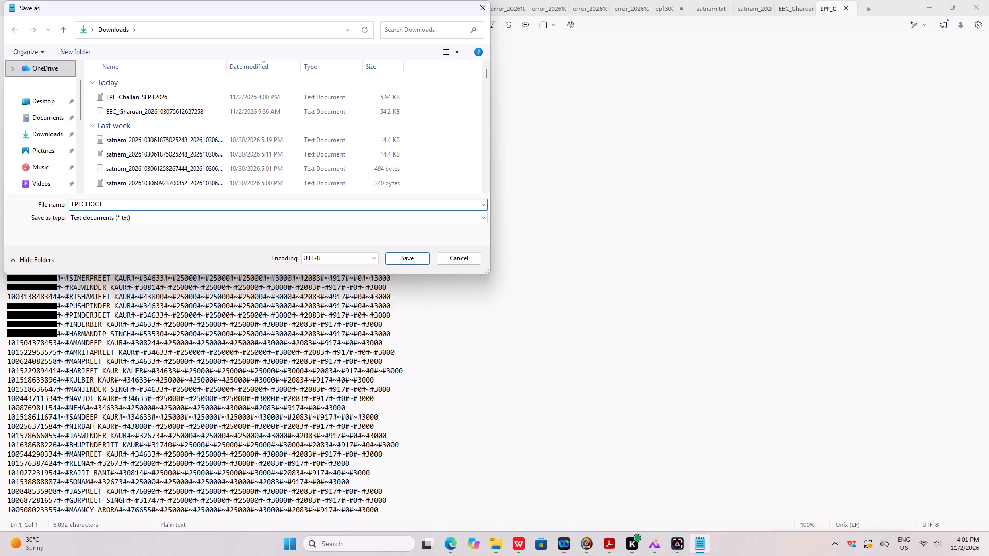
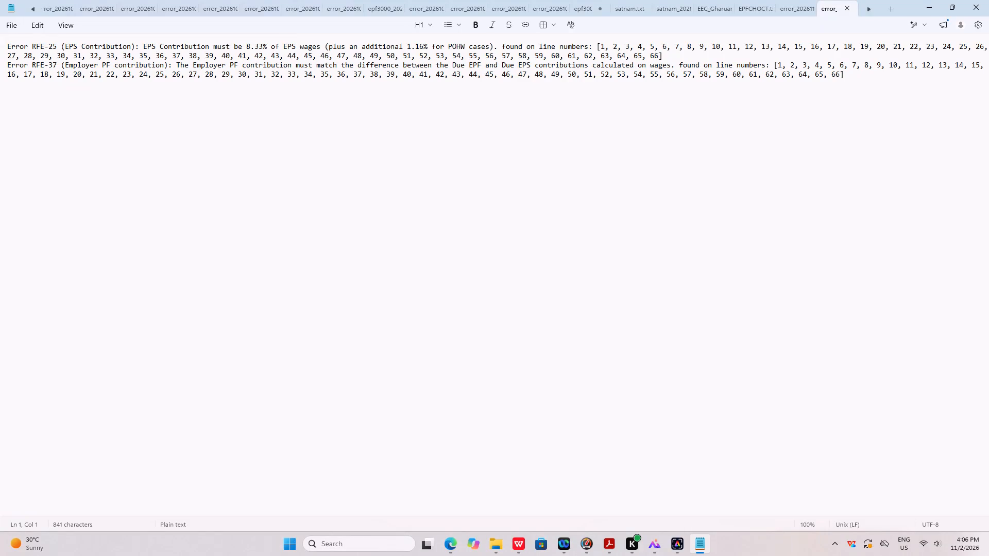
Copy the full text of the RFE-25 and RFE-37 errors from the error file and switch to the Edge browser.
left_click_drag(7, 48, 230, 111)
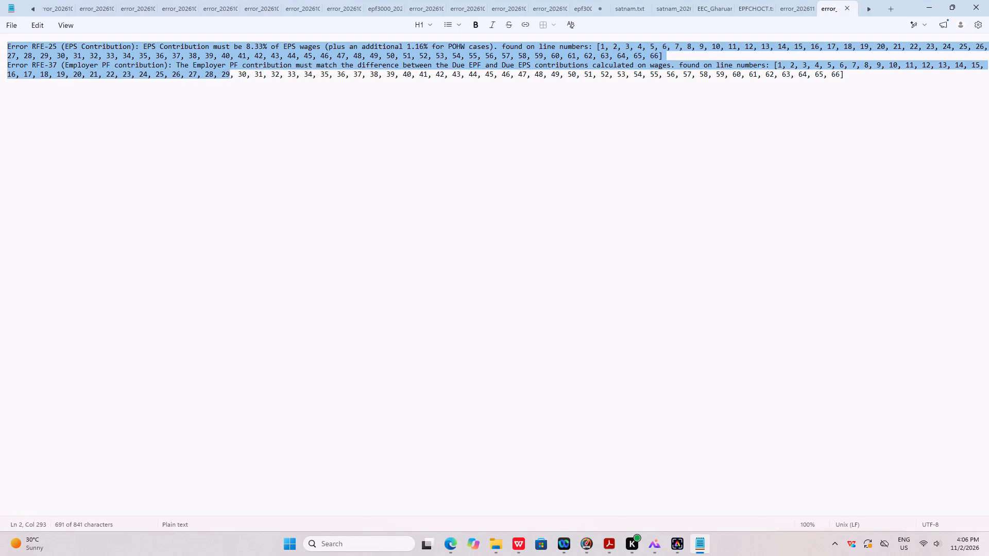
left_click_drag(230, 111, 897, 193)
key("ctrl+c")
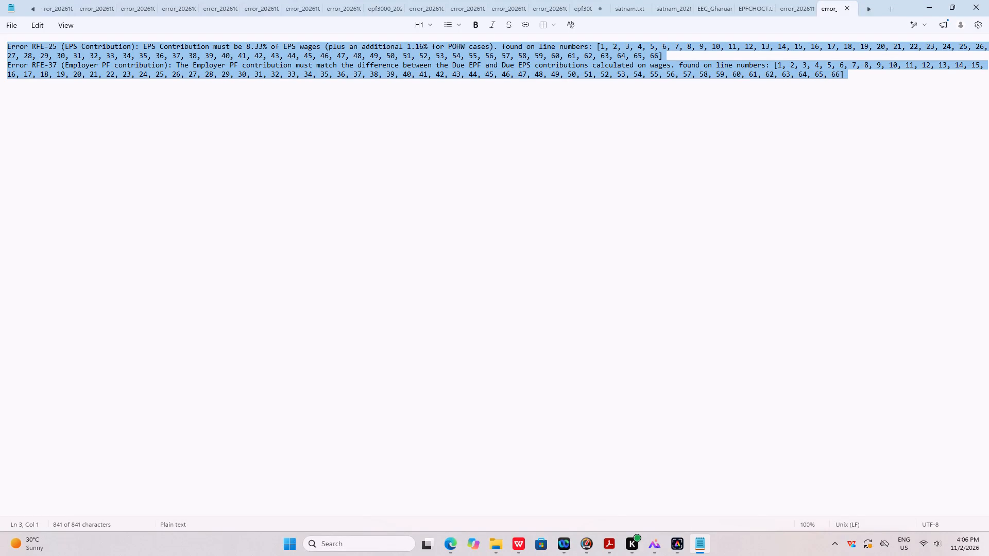
left_click(455, 546)
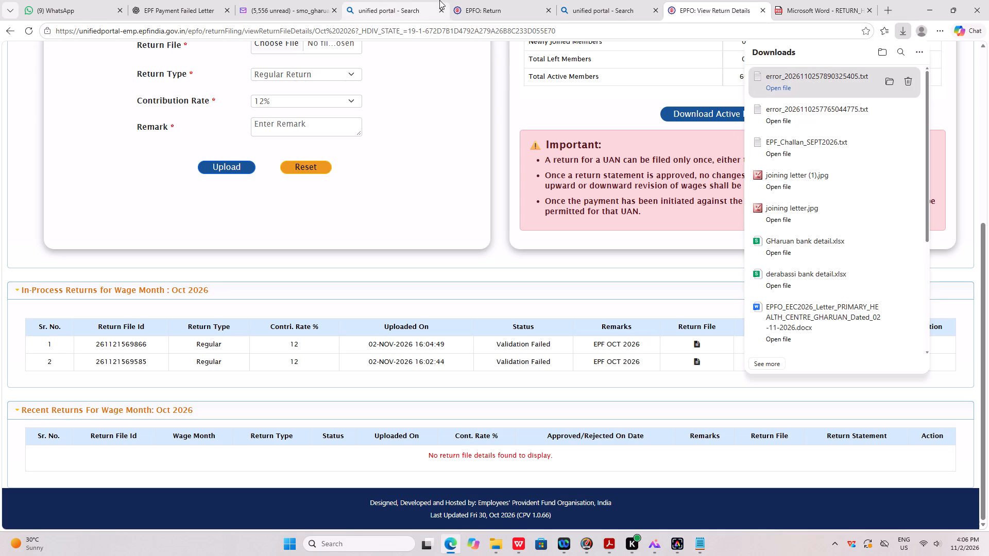
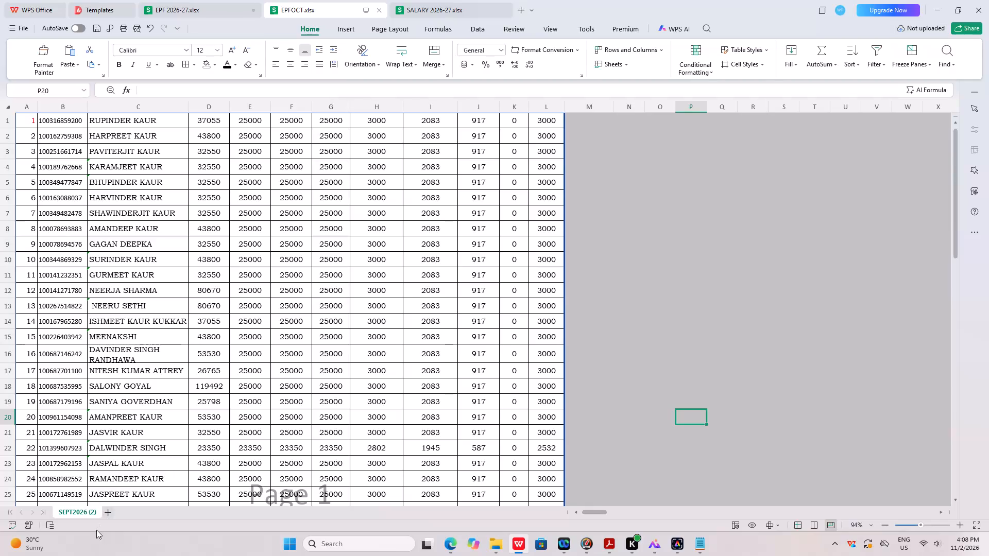
Rename the SEPT2026 (2) sheet of the EPFOCT workbook as OCT 26.
right_click(89, 514)
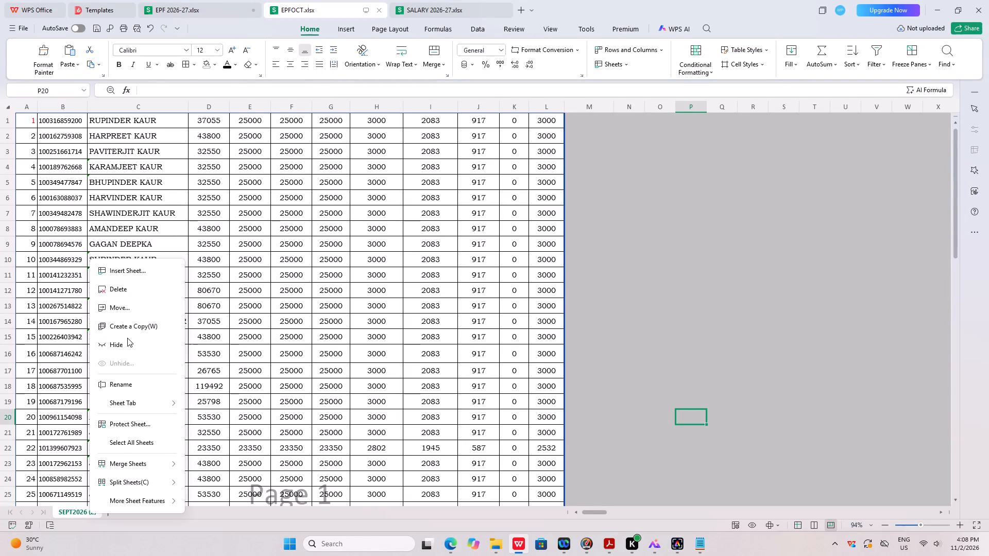
left_click(124, 388)
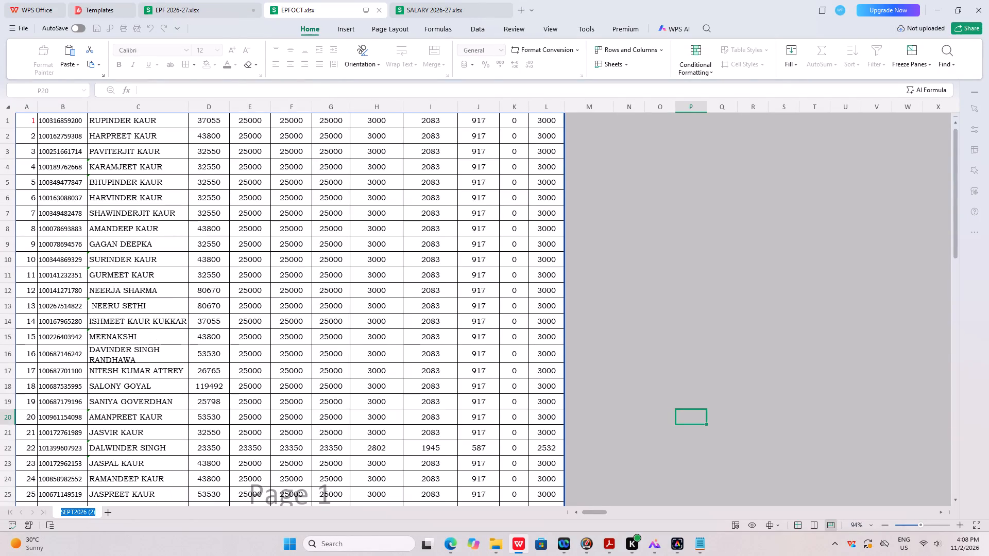
type("OCT")
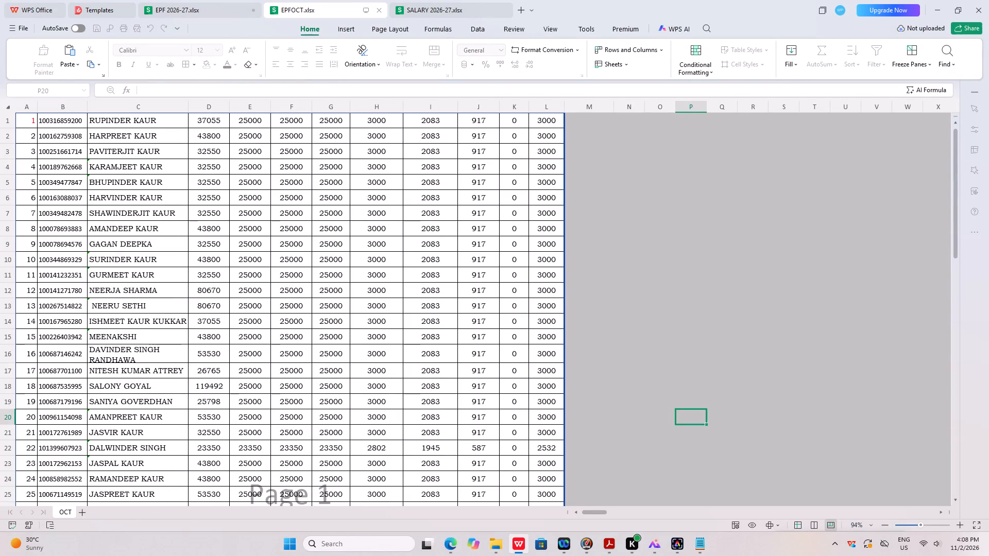
key("space")
type("26")
left_click(200, 437)
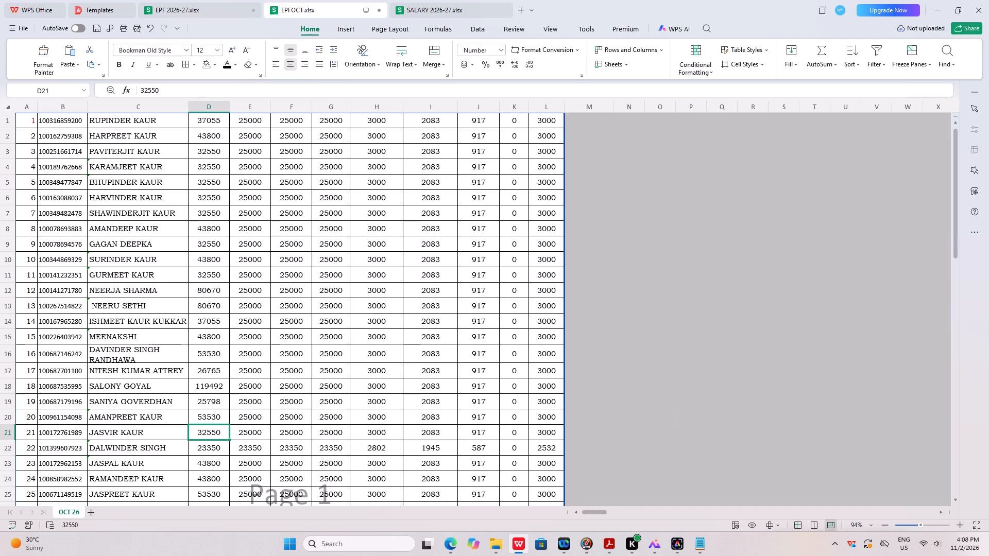
left_click(648, 355)
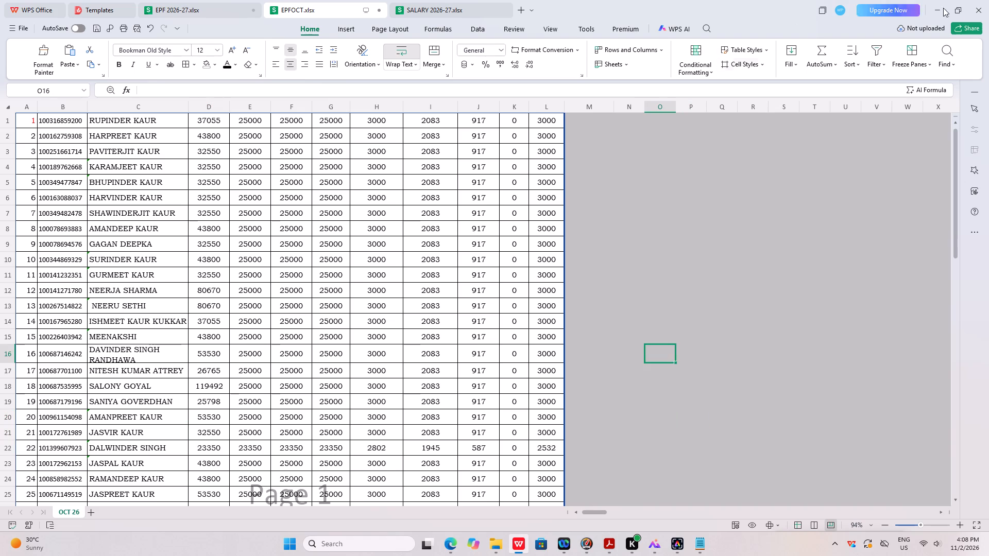
Minimize the EPFOCT workbook window and the AASalary folder window behind it.
left_click(940, 8)
left_click(940, 8)
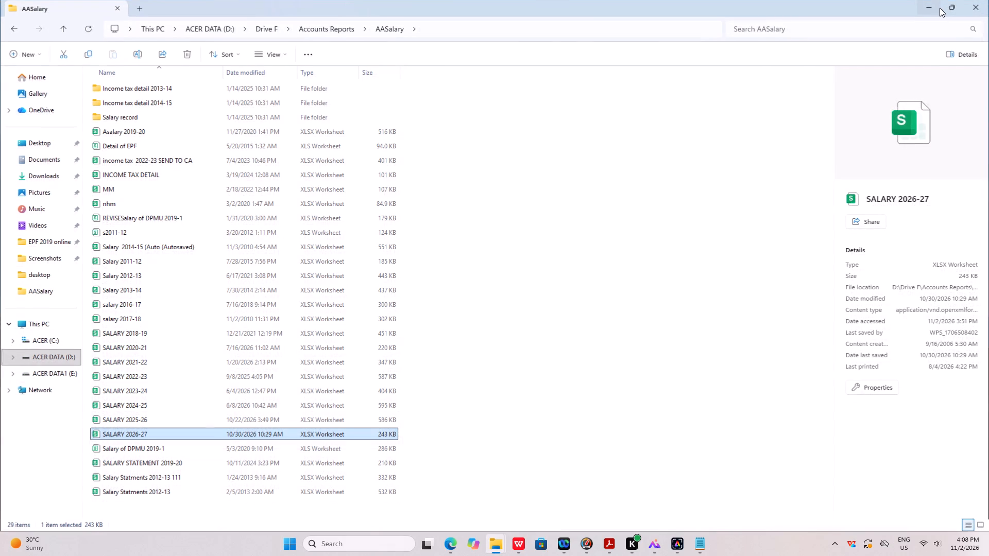
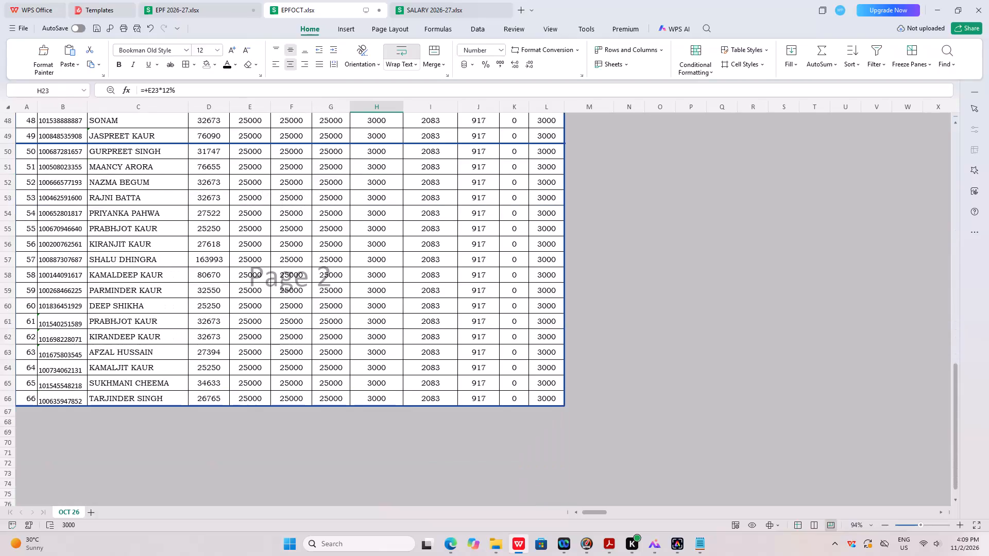
Review the contribution rows of the OCT 26 sheet in the EPFOCT workbook, back up to the first row.
left_click_drag(956, 424, 972, 0)
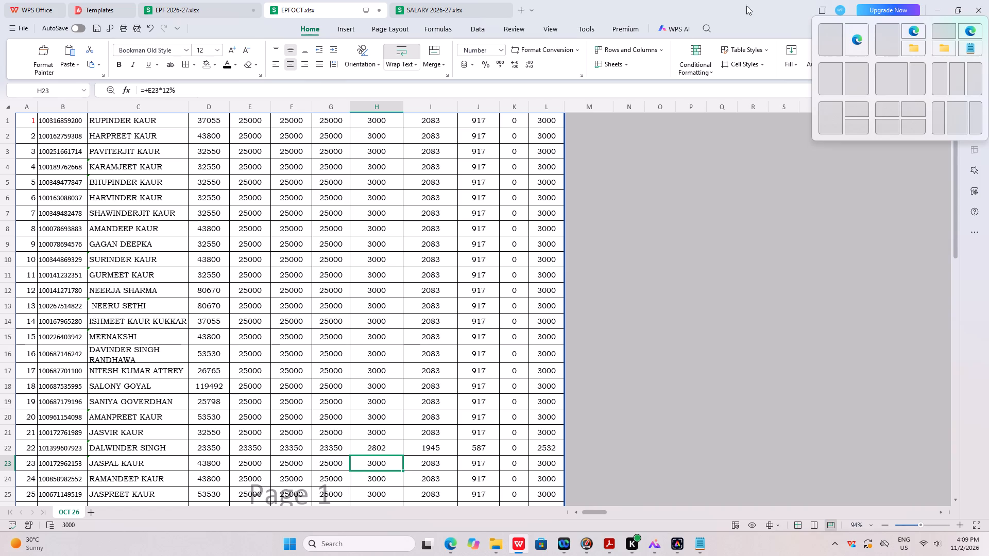
scroll(543, 230, "up", 3)
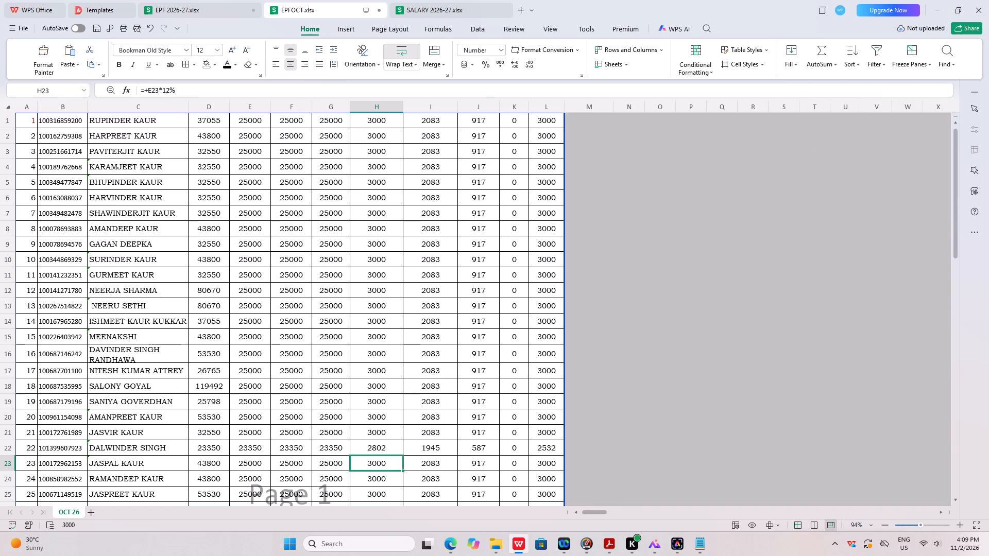
scroll(464, 250, "up", 3)
left_click(625, 268)
left_click_drag(953, 248, 956, 208)
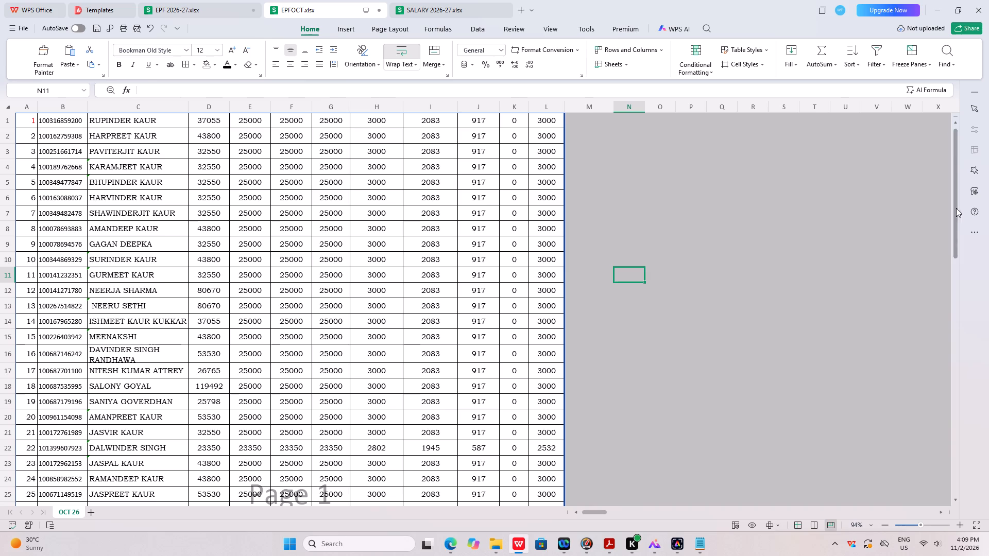
left_click_drag(956, 208, 956, 142)
scroll(206, 314, "up", 3)
Switch to Notepad, close the EPFCHOCT text file, and minimize the Notepad window.
left_click(708, 546)
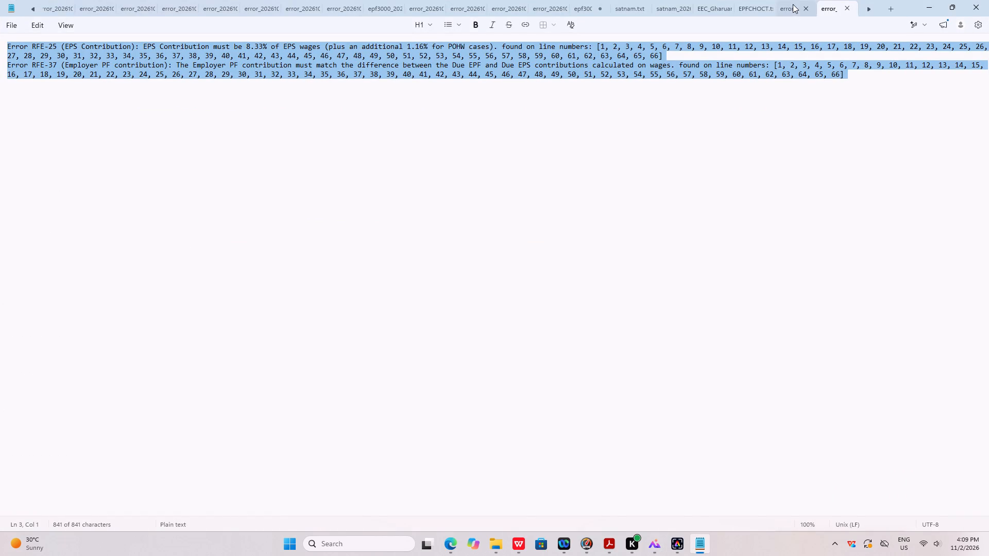
left_click(761, 8)
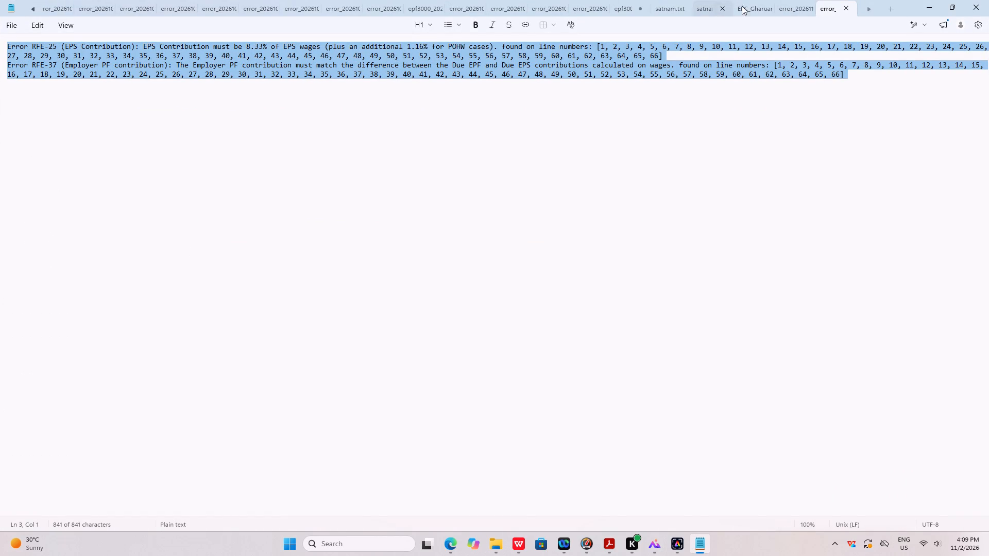
left_click(931, 6)
Examine the wage and contribution figures in row 22 of the OCT 26 sheet, especially cells H22 to J22.
left_click(439, 375)
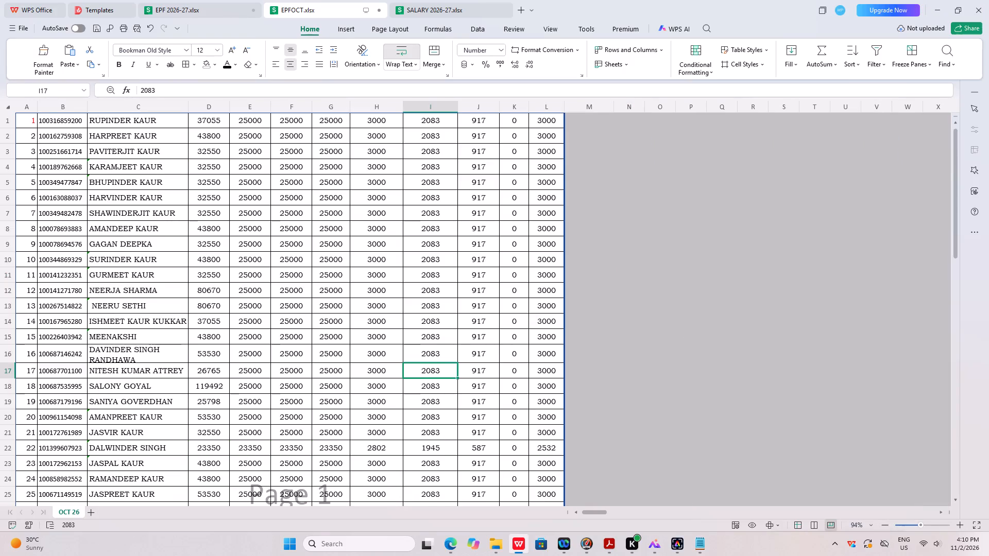
scroll(439, 375, "down", 1)
left_click_drag(430, 417, 465, 419)
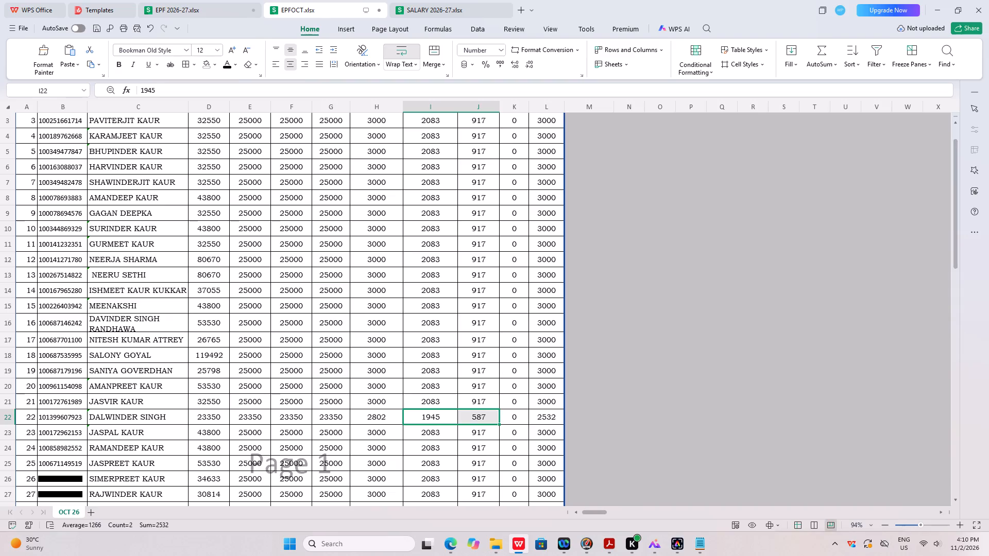
left_click(392, 420)
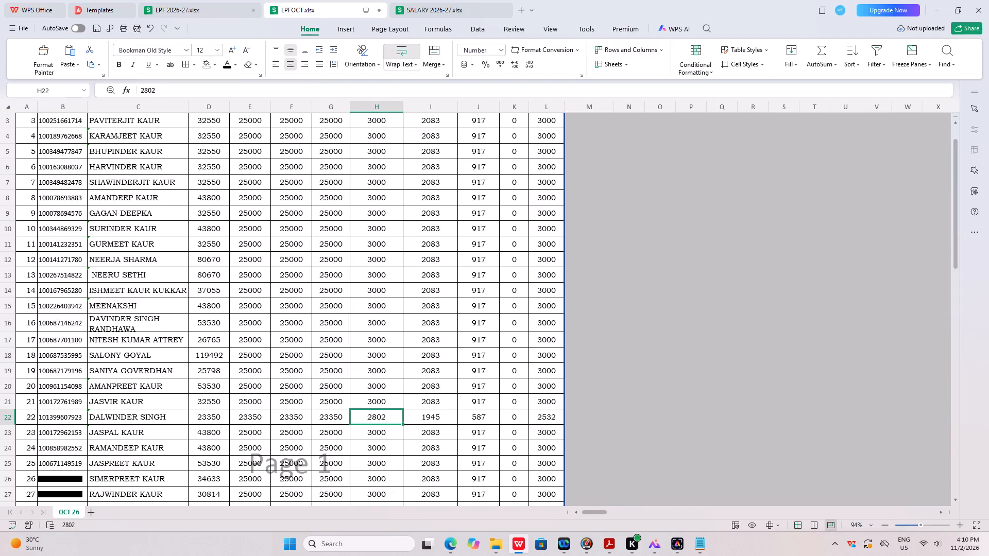
double_click(433, 417)
left_click(574, 417)
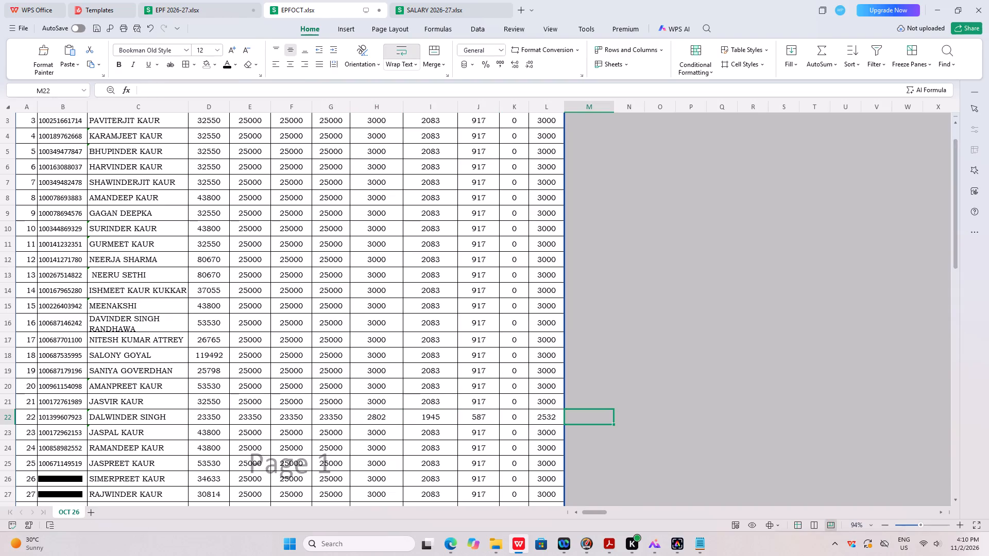
scroll(500, 426, "up", 5)
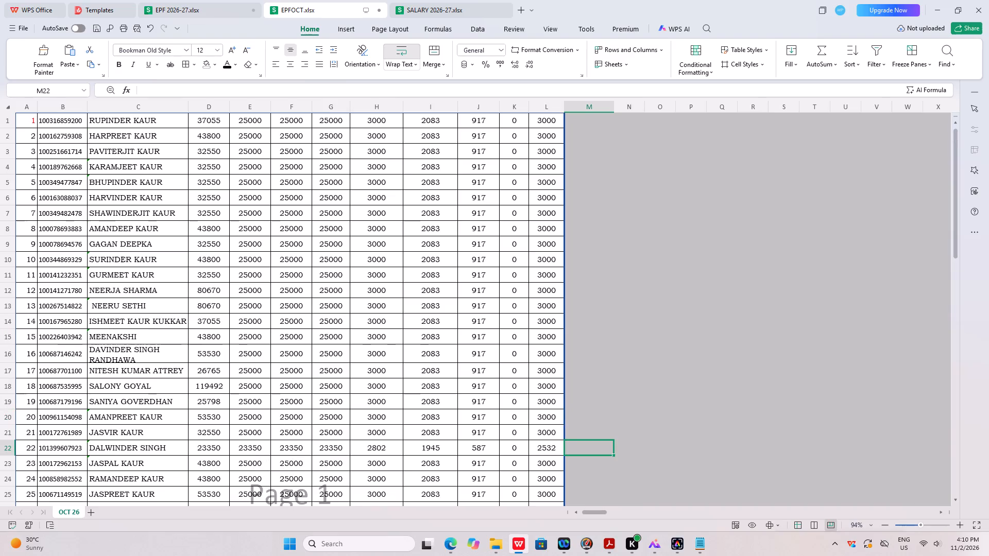
scroll(500, 426, "up", 9)
scroll(500, 426, "down", 5)
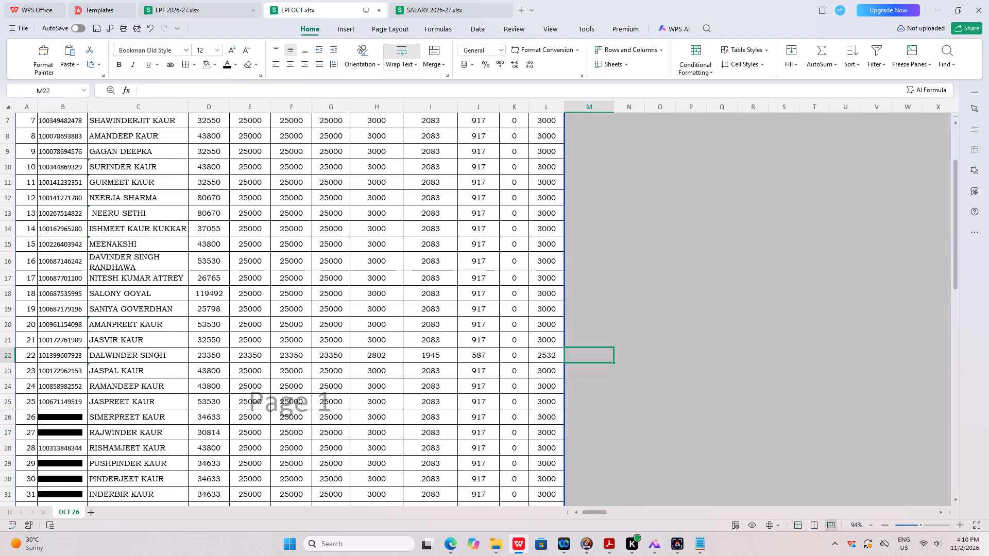
left_click_drag(425, 294, 473, 294)
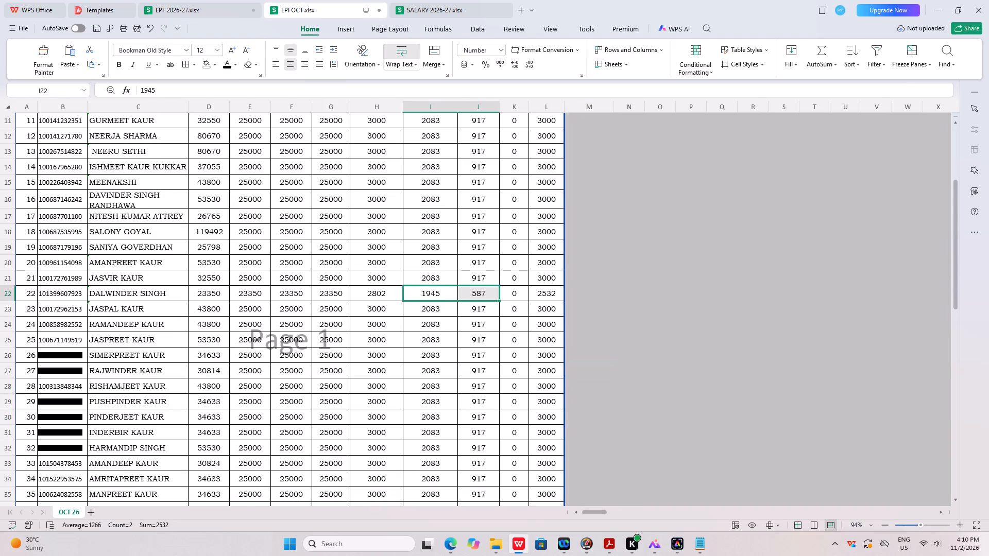
double_click(368, 295)
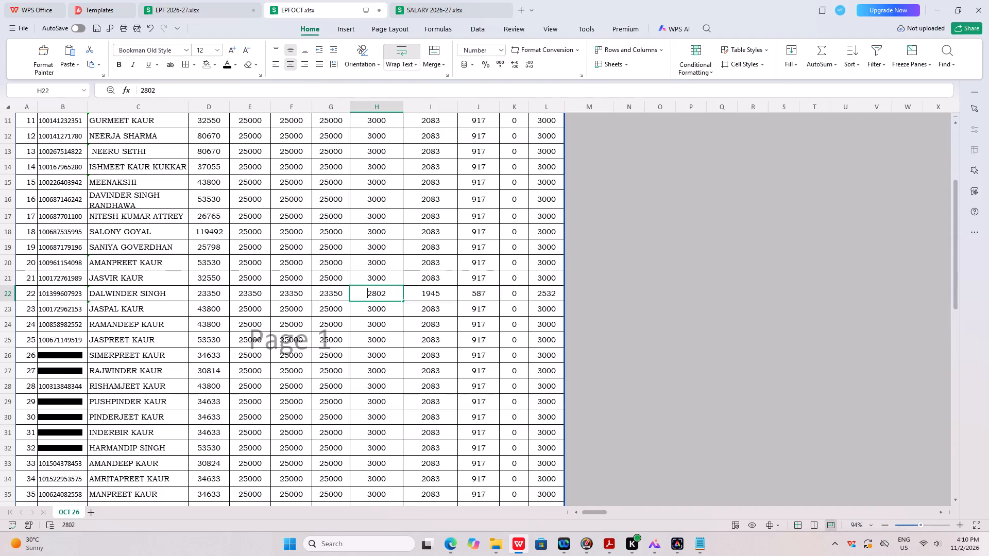
left_click(584, 300)
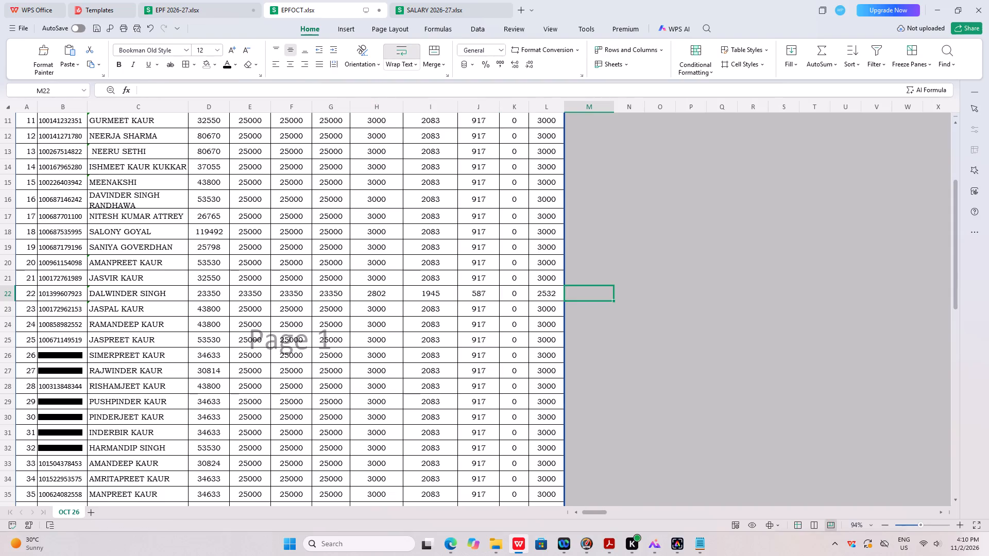
left_click(598, 324)
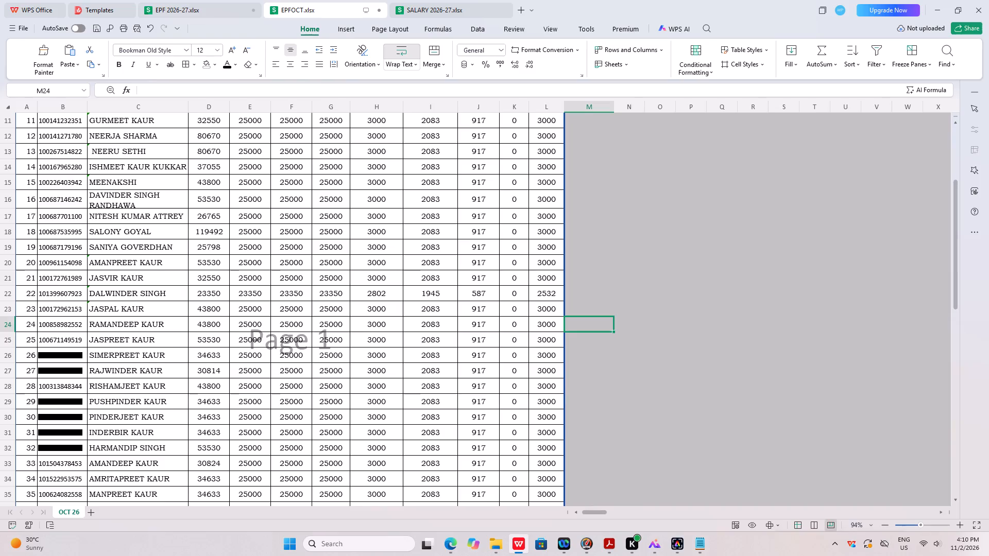
left_click_drag(436, 296, 472, 295)
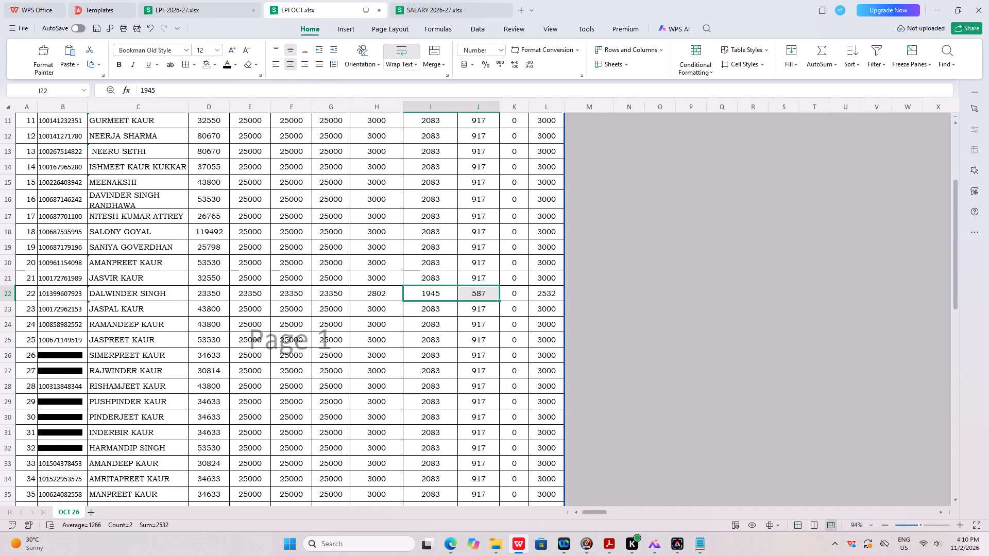
Calculate 12% of the row 22 wage in cell M22 with the formula =E22*12/100.
left_click(584, 295)
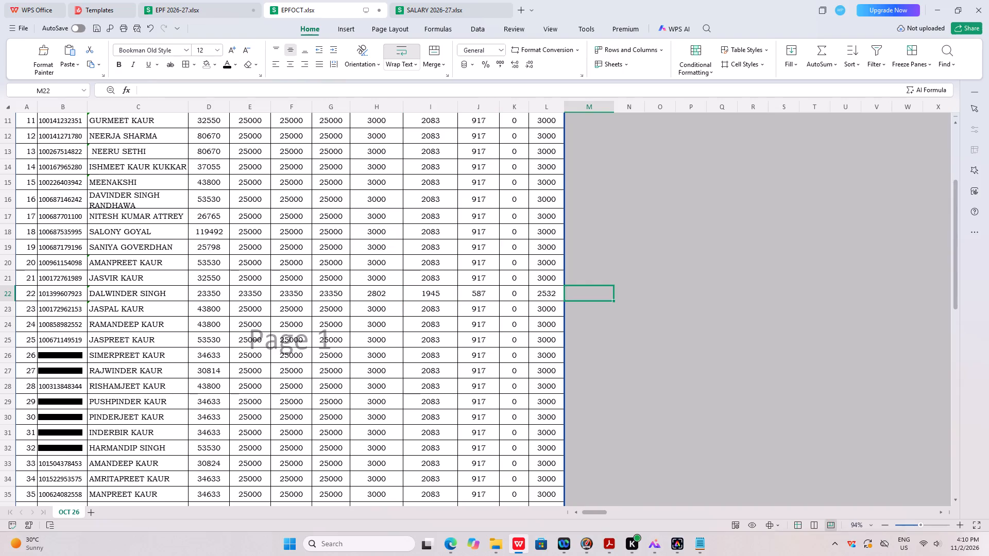
key("equal")
left_click(256, 297)
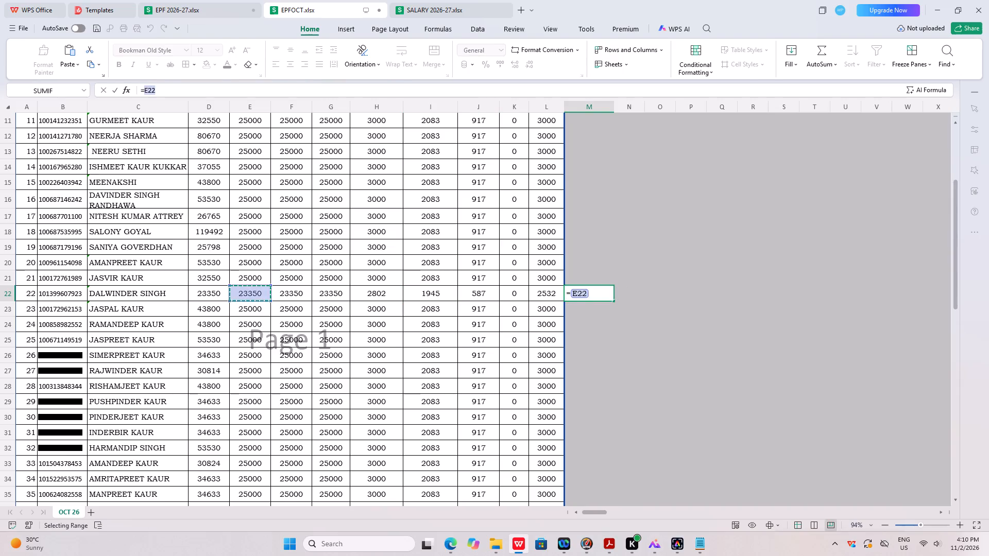
type("*12/100")
left_click(659, 401)
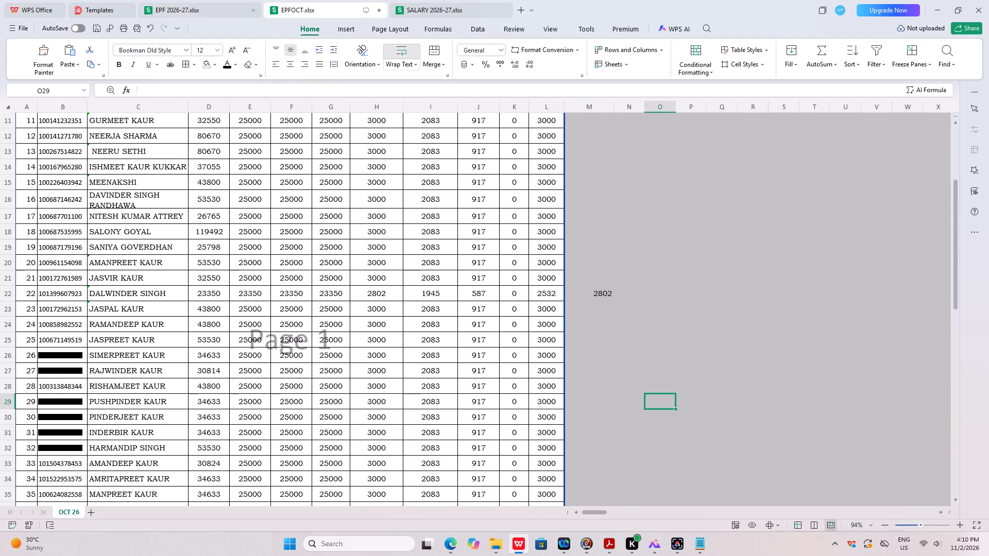
Calculate 8.33% of the row 22 wage in cell P23 with the formula =F22*8.33/100.
left_click(679, 314)
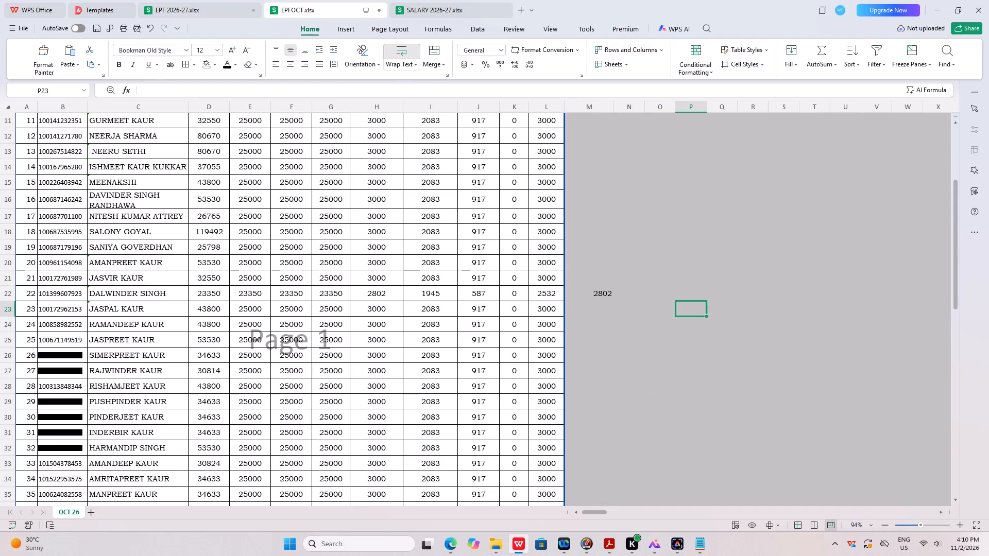
key("equal")
left_click(298, 299)
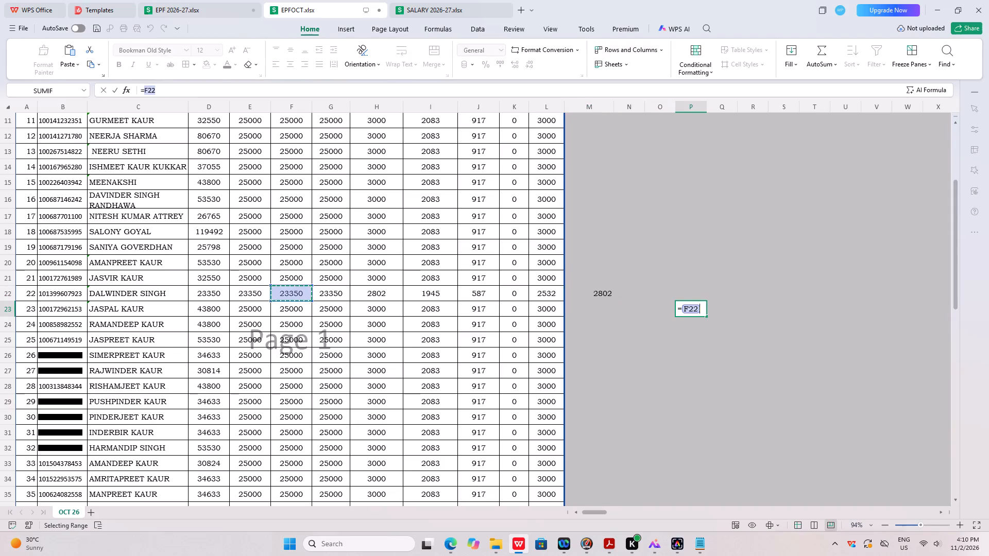
type("*8.33/100")
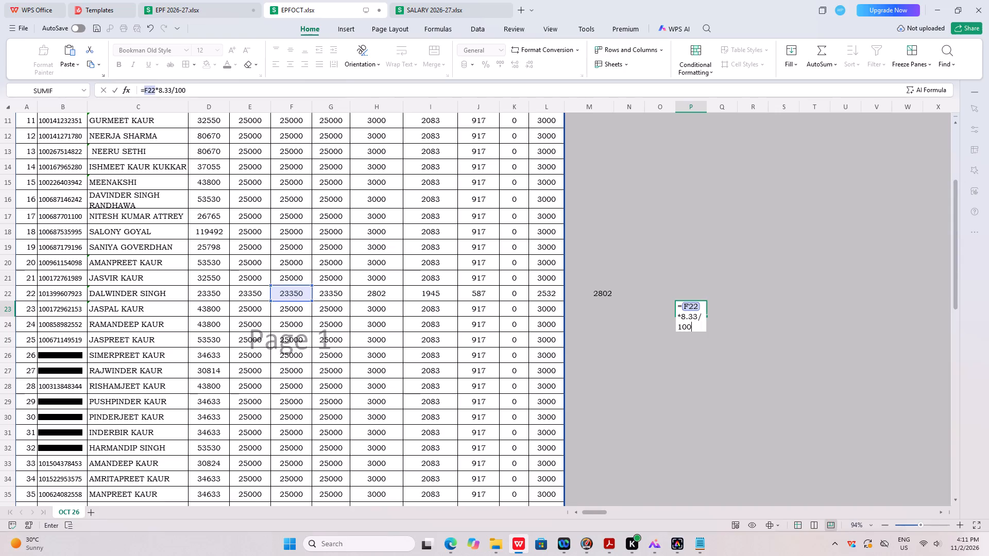
left_click(754, 408)
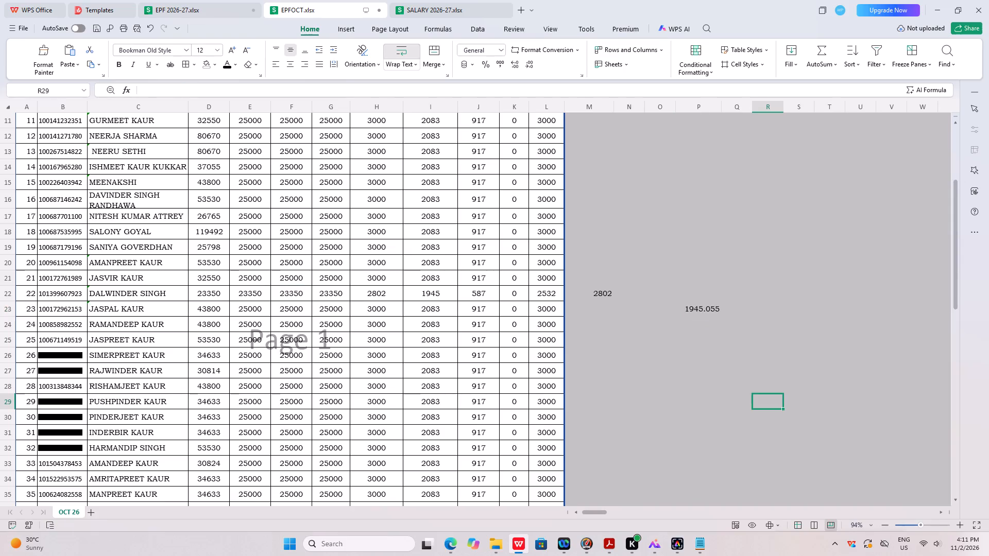
Calculate 3.67% of the row 22 wage in cell P24 with the formula =E22*3.67/100.
left_click(709, 321)
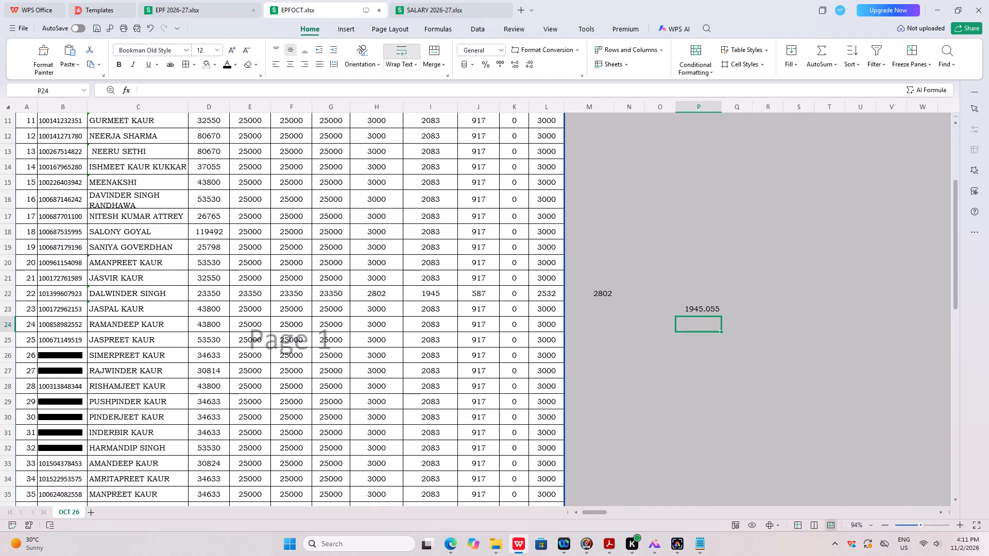
key("equal")
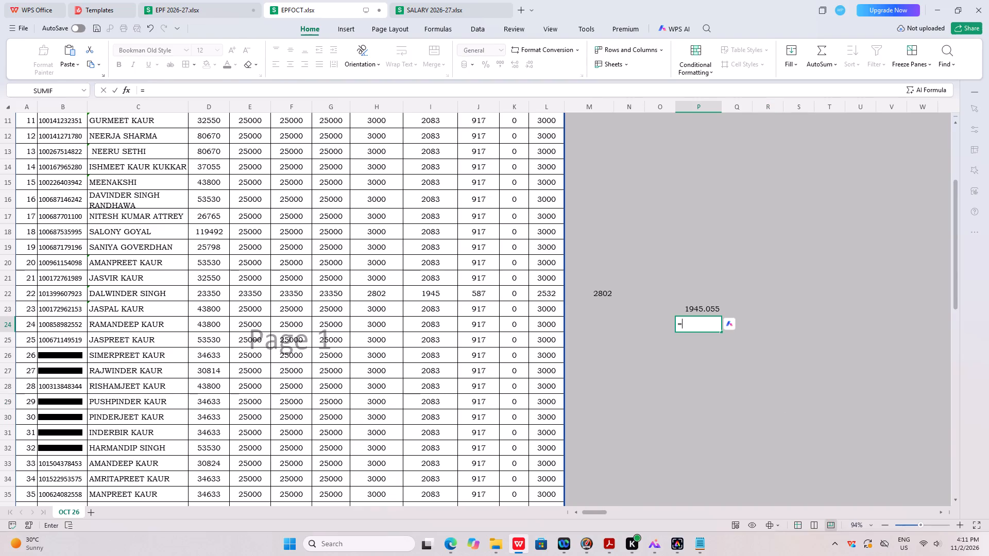
left_click(248, 294)
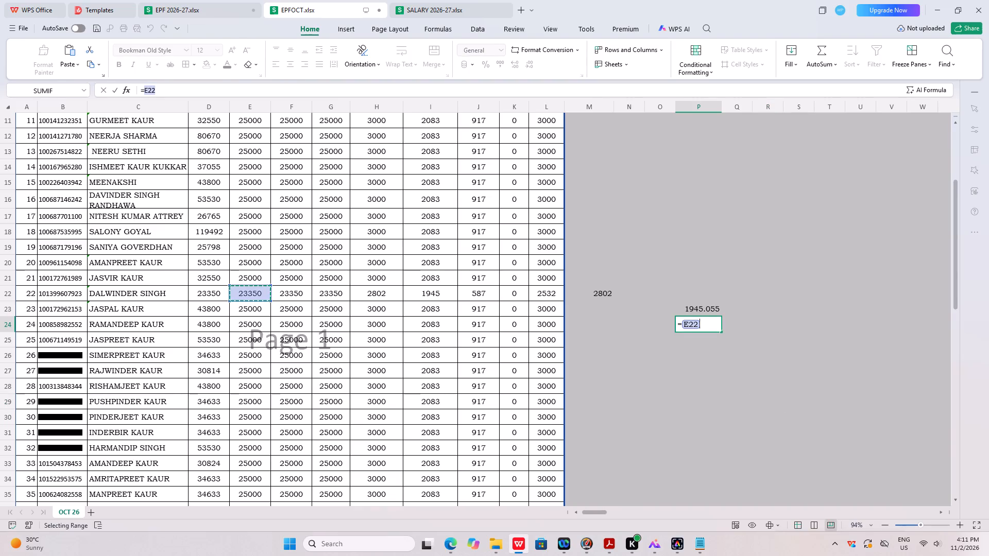
key("asterisk")
type("3.67/100")
left_click(685, 391)
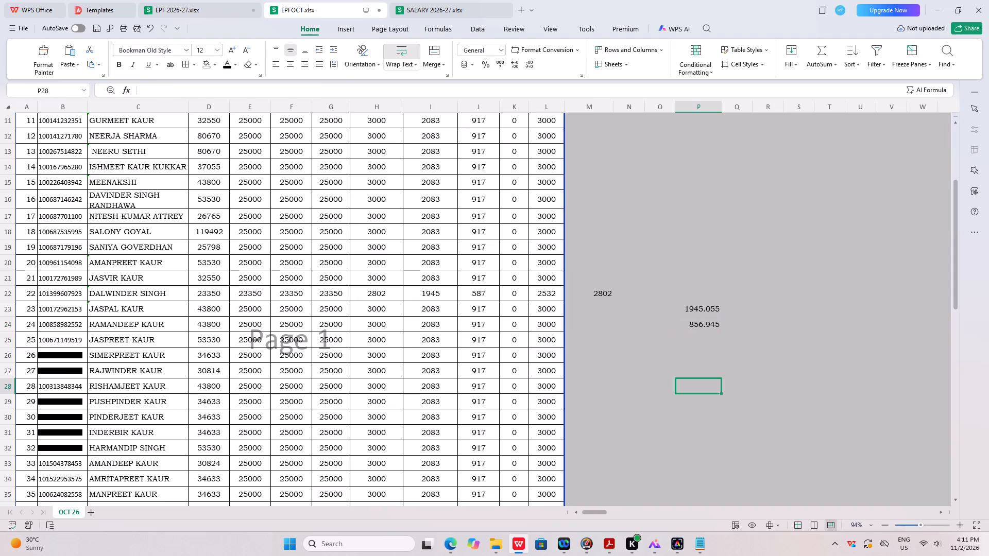
Set the employer contribution in cell J22 to 857.
left_click(479, 296)
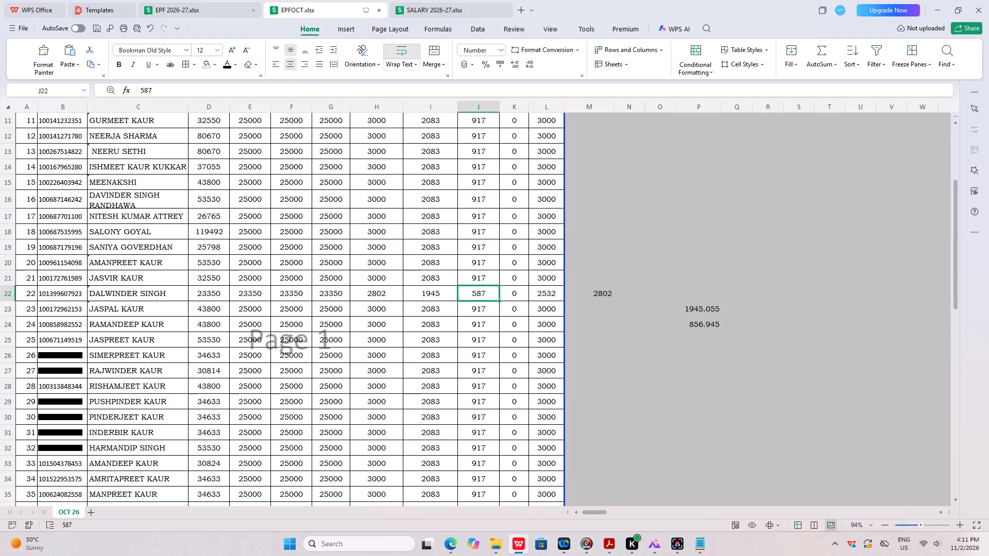
key("8")
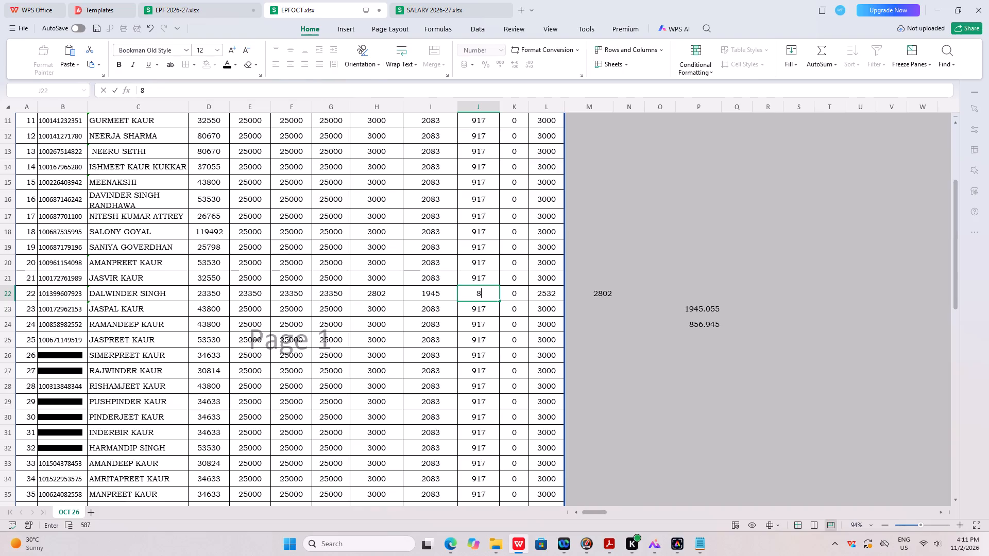
type("57")
left_click(651, 402)
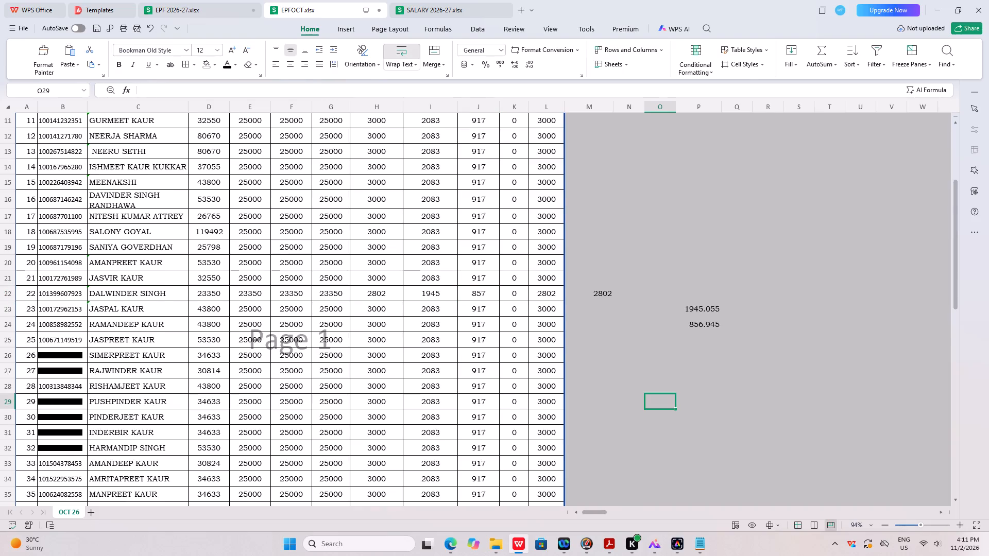
Check through the sheet's remaining rows, and switch to Notepad to close its window.
scroll(630, 421, "down", 20)
scroll(630, 421, "down", 1)
scroll(632, 421, "up", 1)
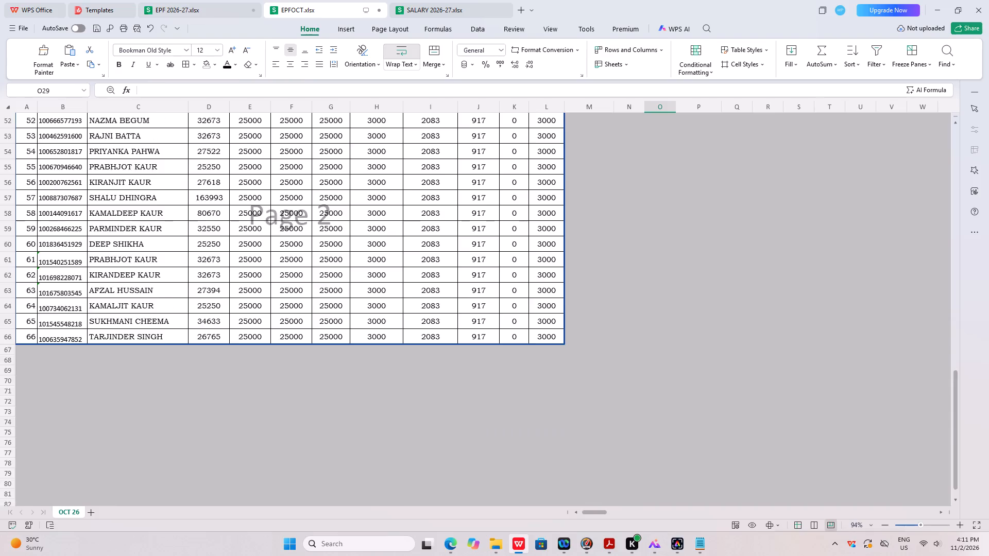
scroll(632, 421, "up", 20)
scroll(632, 421, "up", 3)
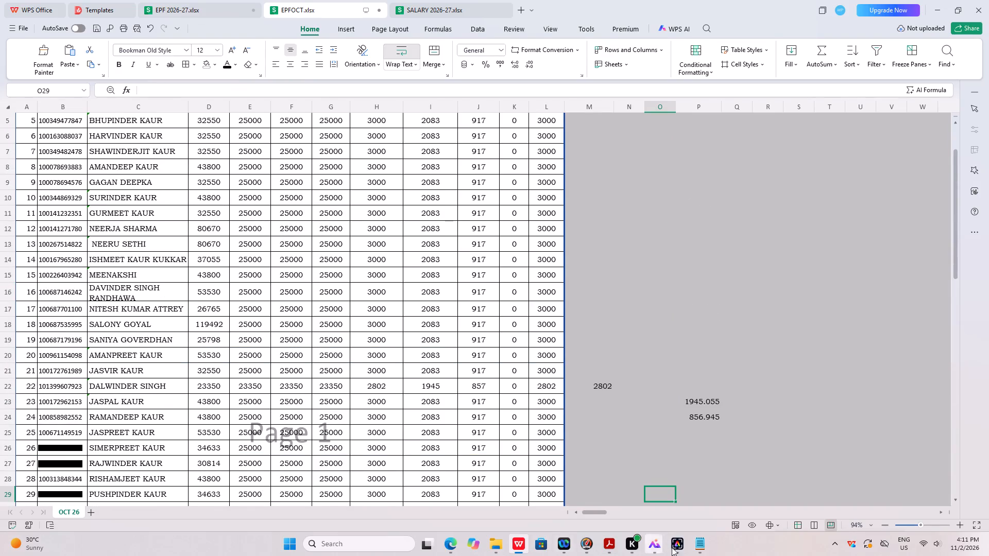
left_click(705, 544)
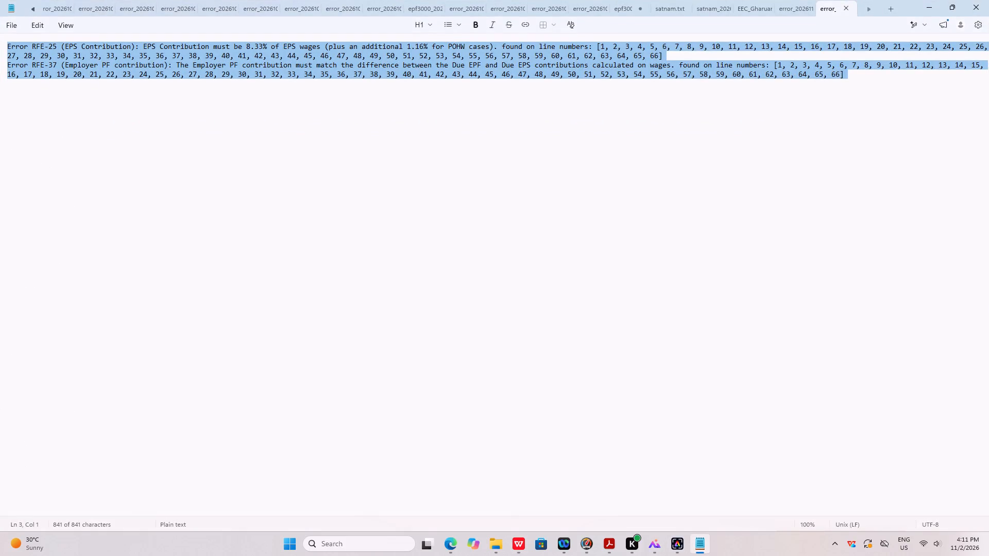
left_click(980, 2)
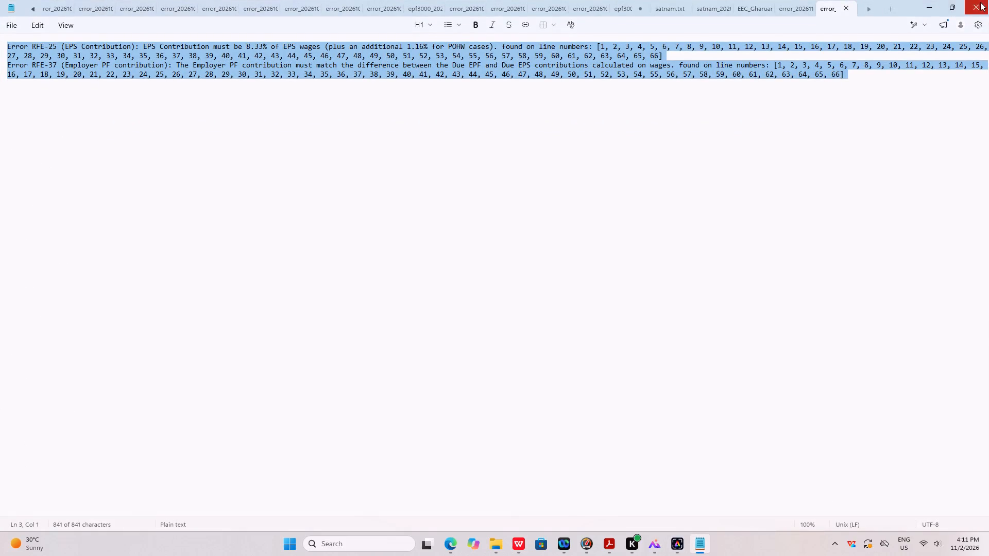
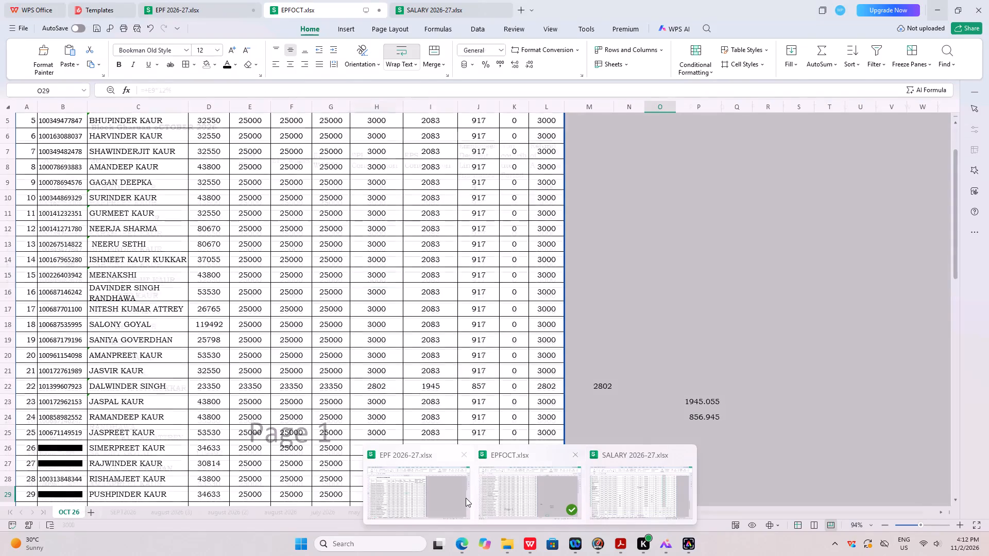
Return to the EPFOCT workbook and replace the formula in cell L1 with 0.
left_click(508, 492)
left_click(682, 268)
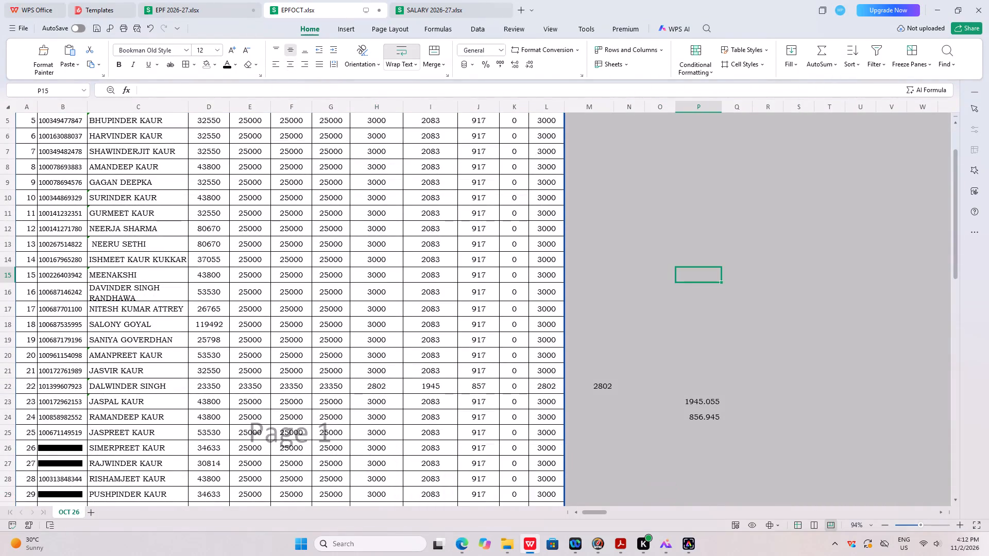
scroll(607, 364, "up", 13)
left_click_drag(543, 120, 548, 522)
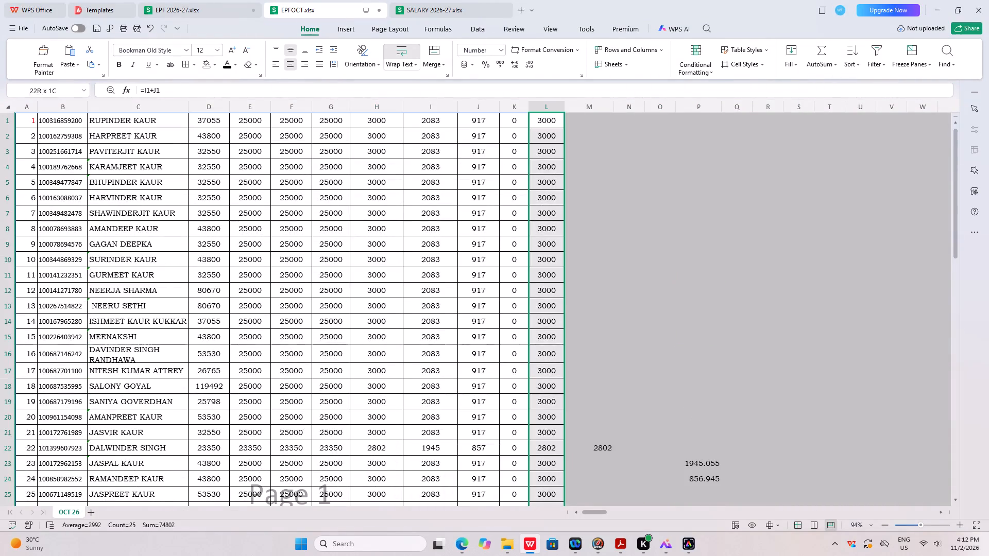
left_click_drag(548, 522, 548, 537)
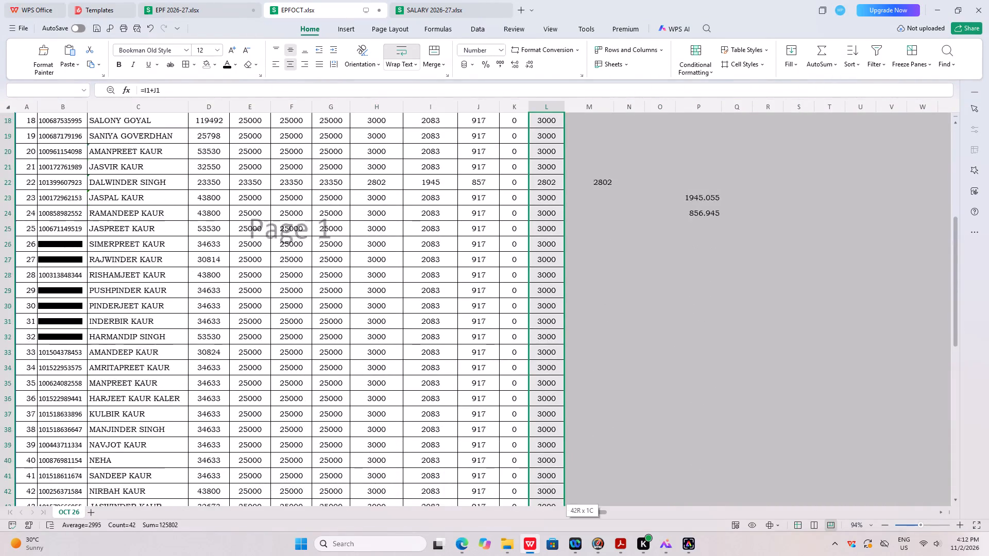
left_click_drag(548, 537, 541, 528)
left_click(689, 306)
scroll(683, 339, "up", 19)
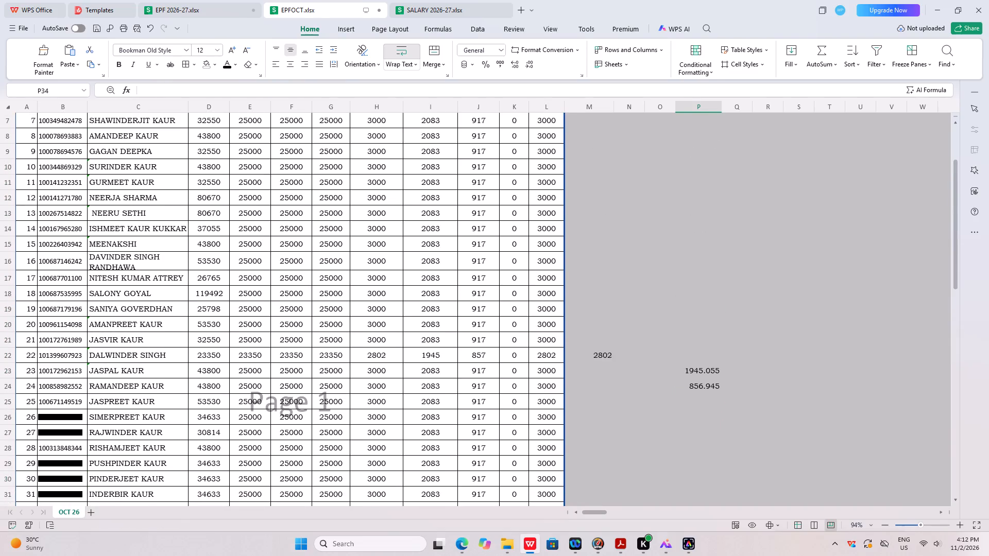
left_click(541, 121)
key("0")
left_click(605, 210)
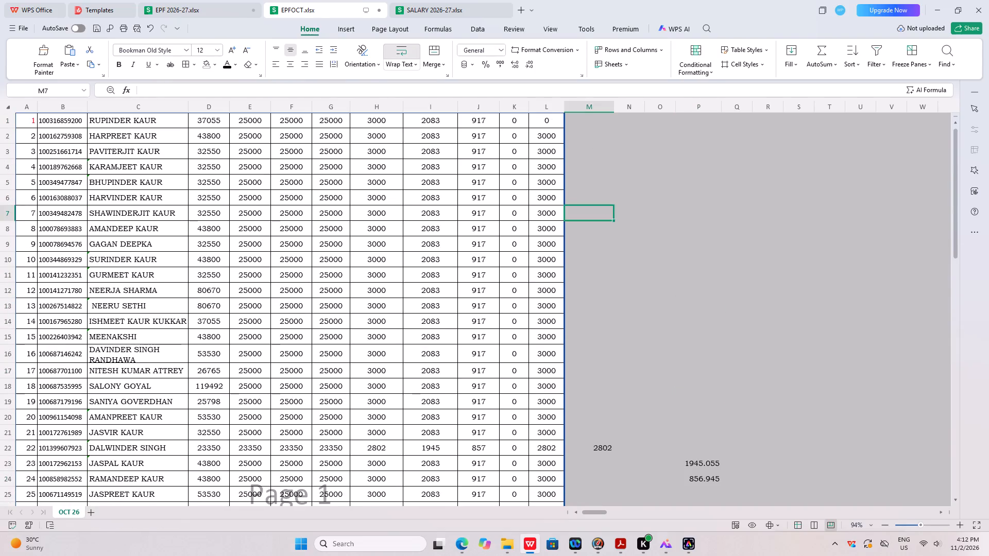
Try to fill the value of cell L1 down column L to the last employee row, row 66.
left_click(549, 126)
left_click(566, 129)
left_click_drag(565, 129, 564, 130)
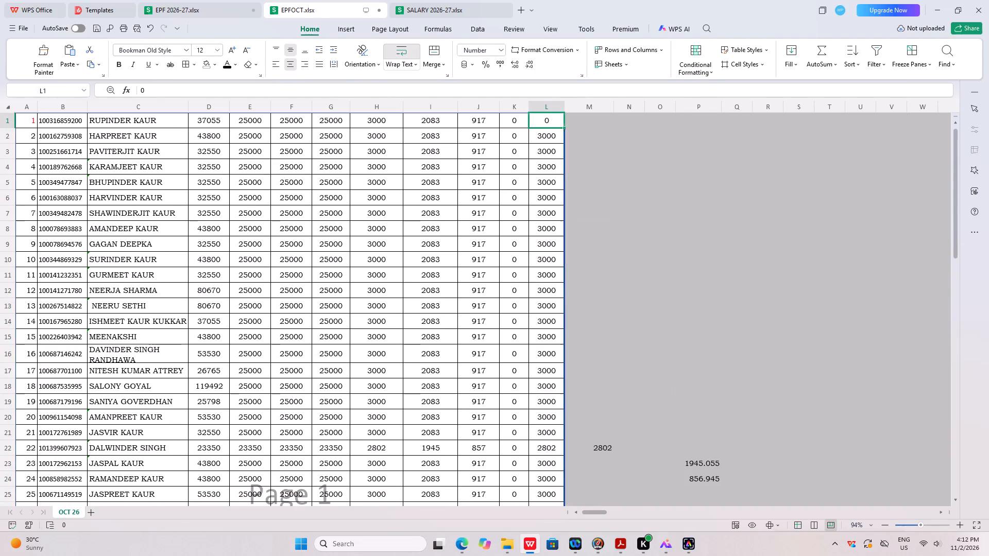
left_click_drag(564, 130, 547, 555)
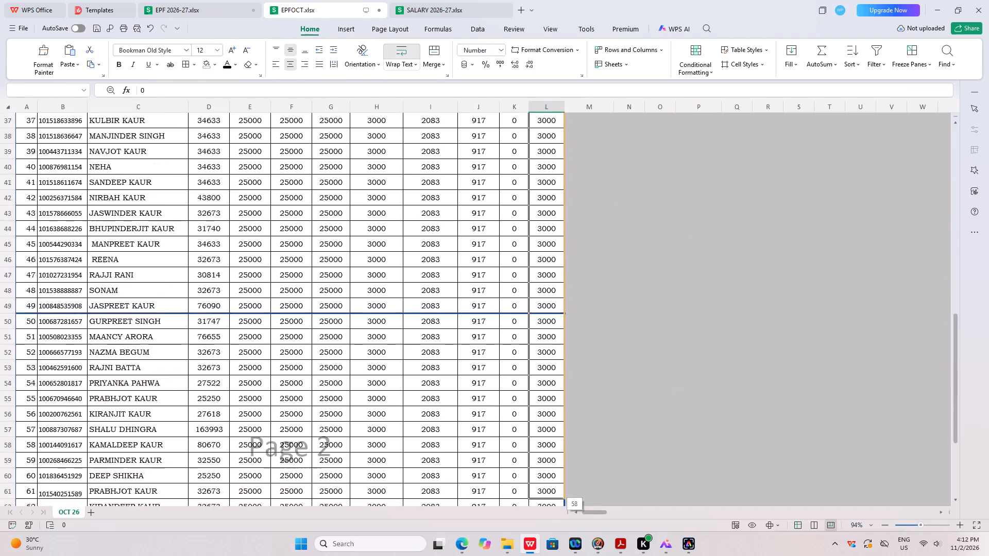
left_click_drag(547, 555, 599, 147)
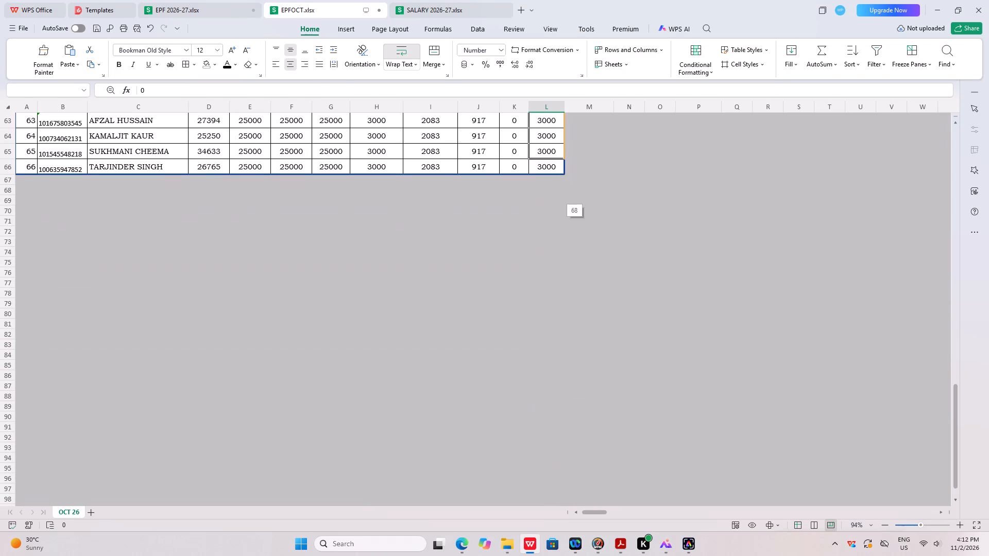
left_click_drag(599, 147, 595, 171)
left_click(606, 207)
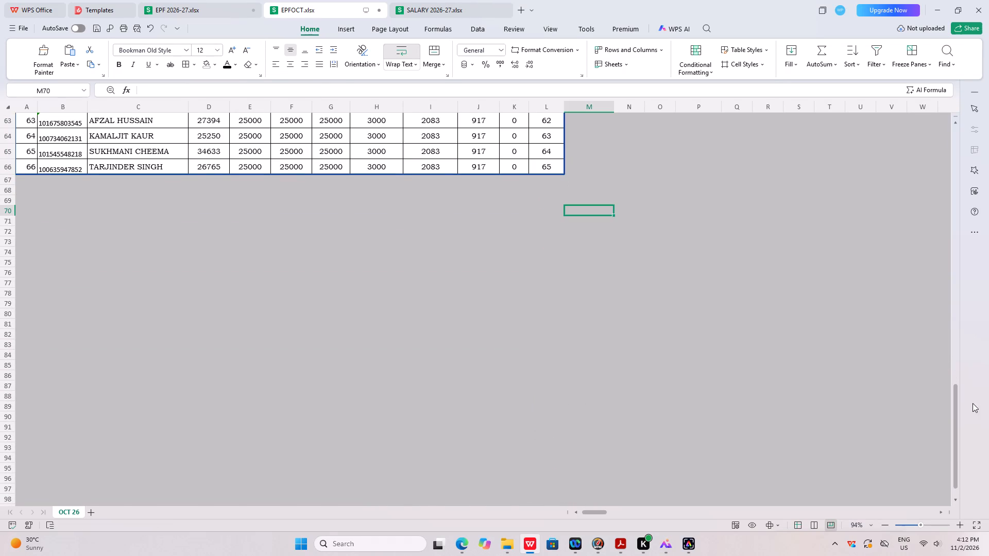
Copy the 0 from cell L1 and paste it over cells L2 to L66.
left_click_drag(954, 451, 954, 75)
left_click(545, 126)
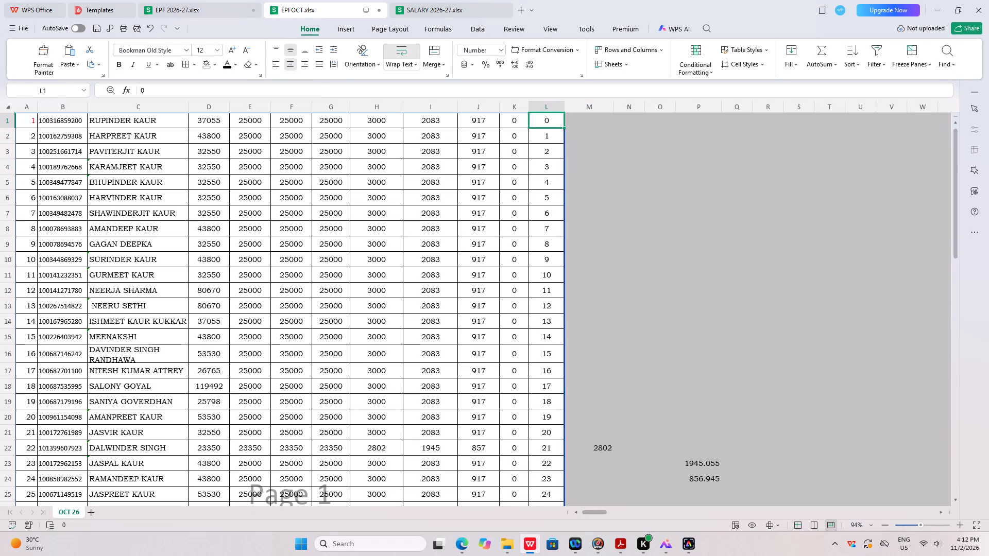
double_click(565, 128)
left_click(556, 119)
left_click(559, 141)
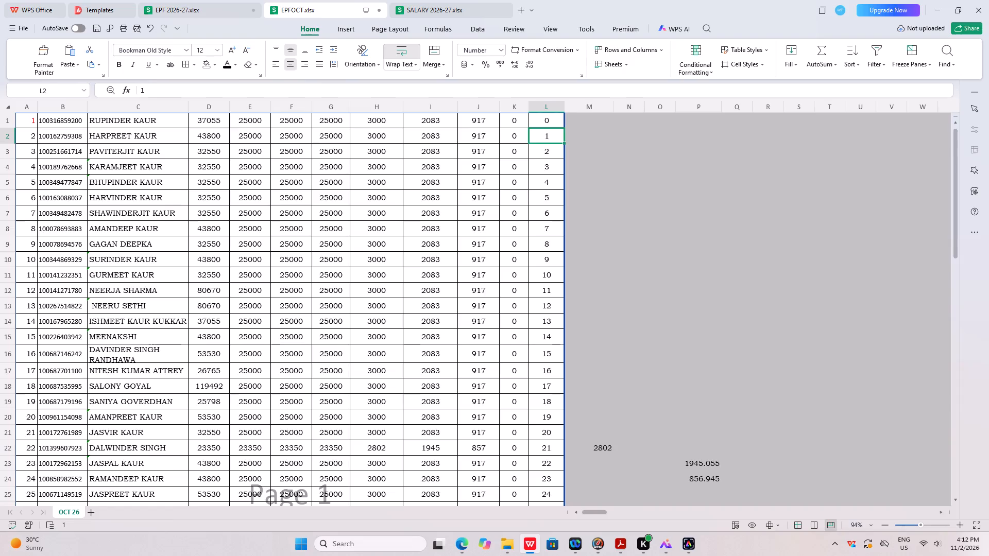
left_click(554, 123)
key("ctrl+c")
left_click_drag(552, 135, 556, 274)
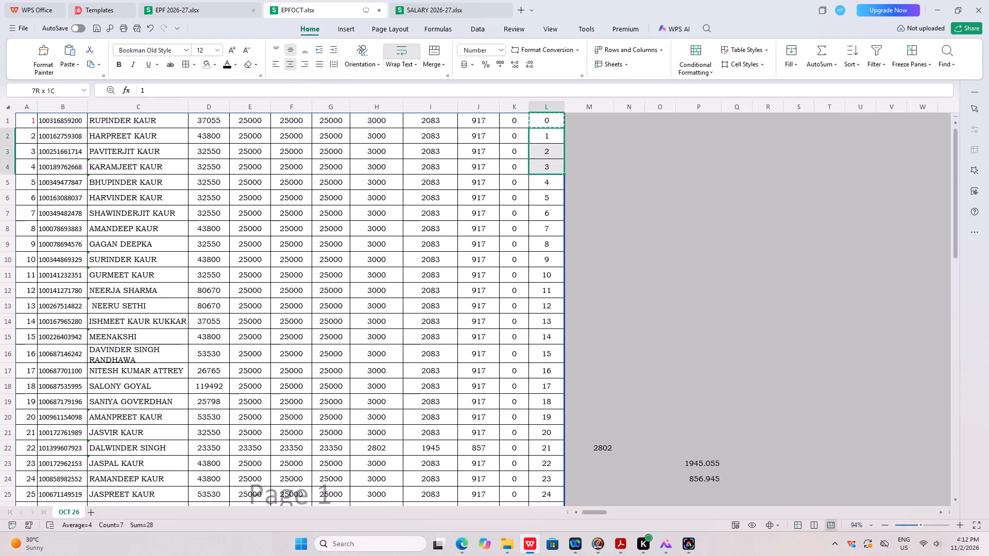
left_click_drag(556, 274, 556, 525)
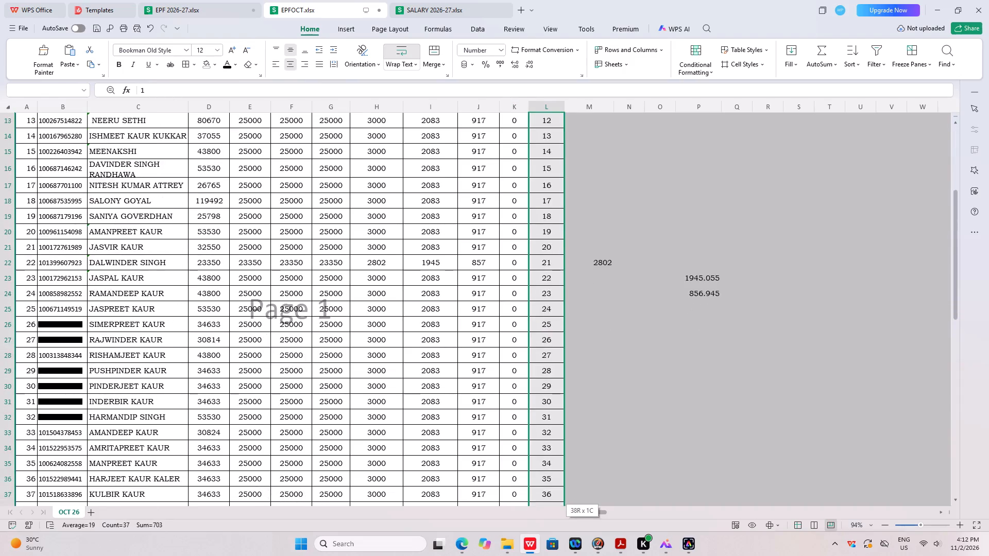
left_click_drag(556, 525, 557, 525)
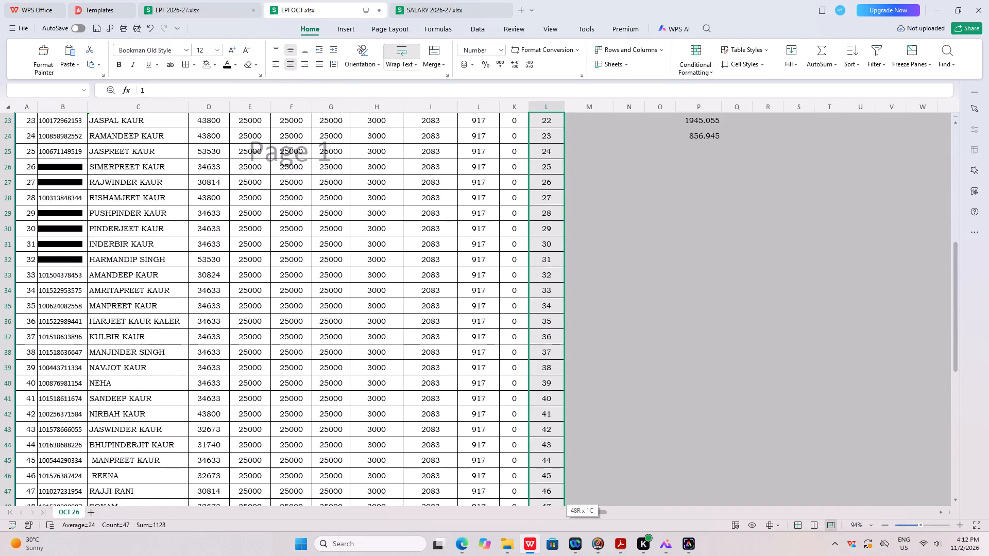
left_click_drag(557, 525, 551, 528)
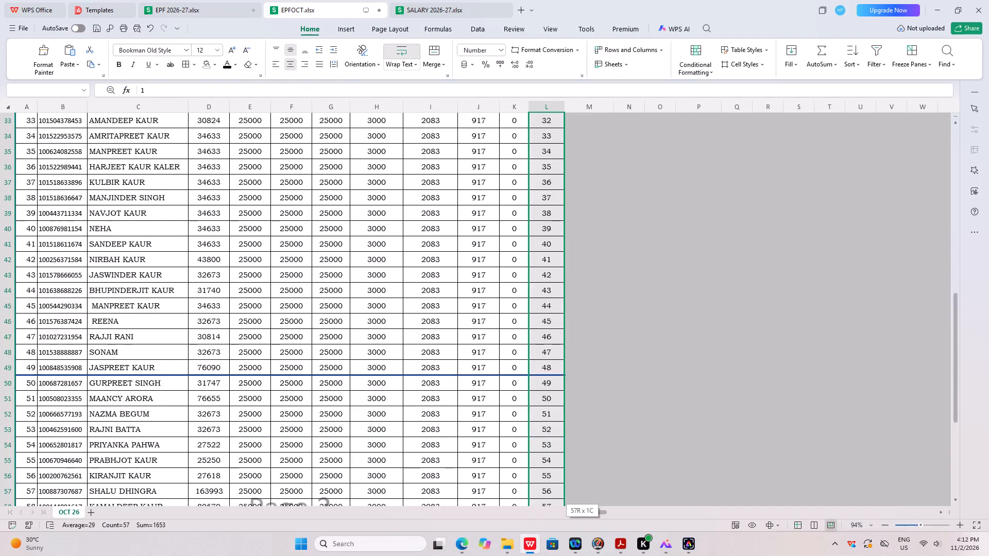
left_click_drag(551, 528, 551, 530)
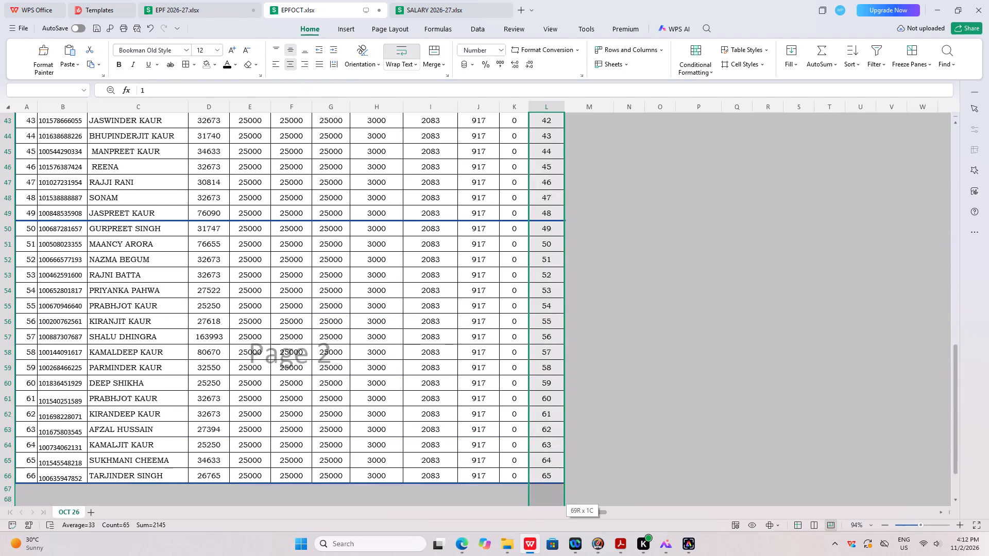
left_click_drag(551, 530, 532, 446)
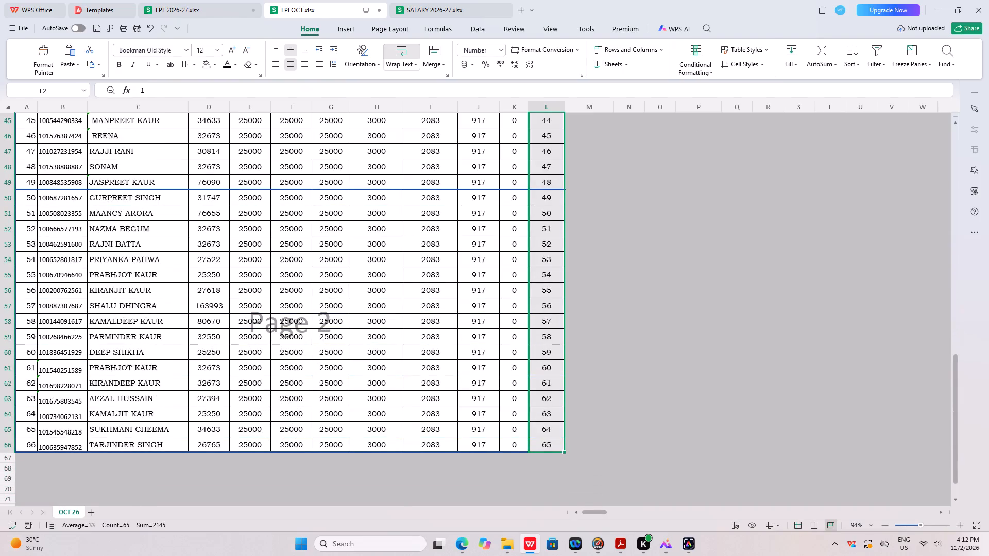
key("ctrl+v")
left_click(562, 446)
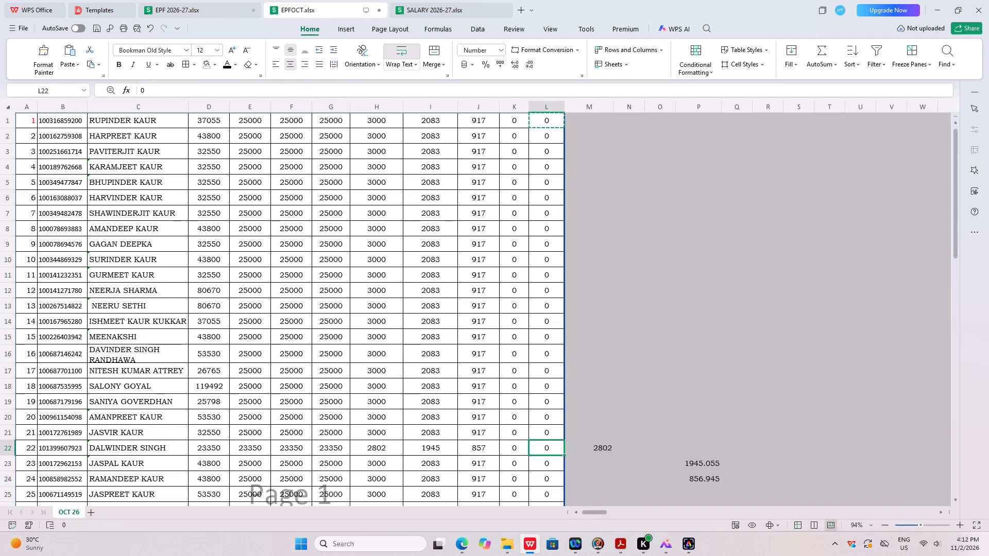
Clear the scratch calculations beside the table in cells M22 to Q25.
left_click(388, 110)
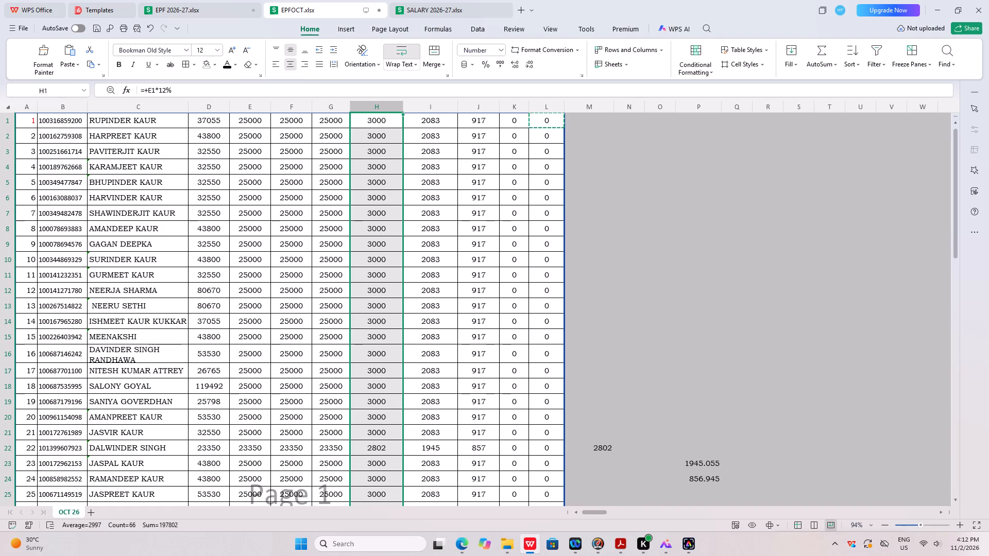
left_click(711, 347)
left_click_drag(598, 448, 736, 500)
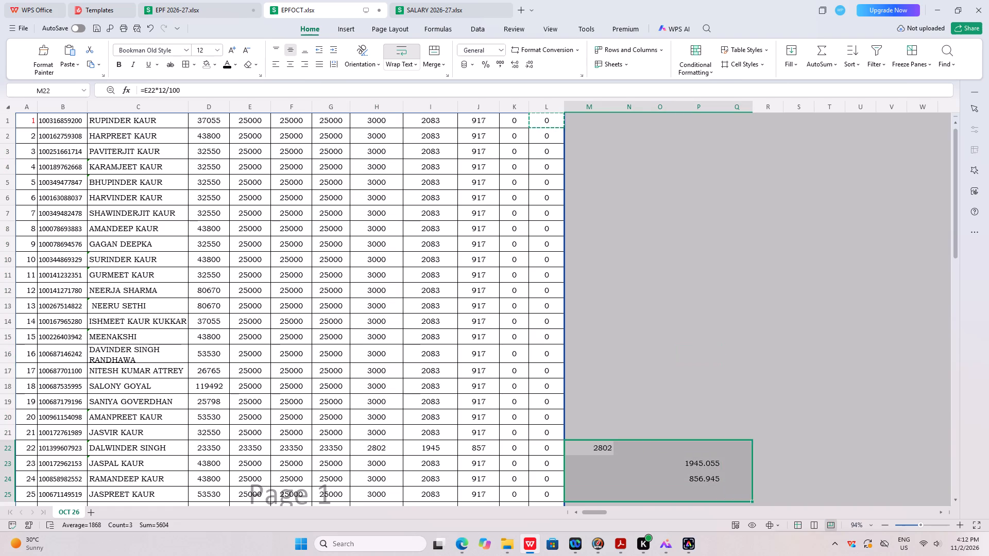
key("Delete")
left_click(740, 454)
left_click(301, 298)
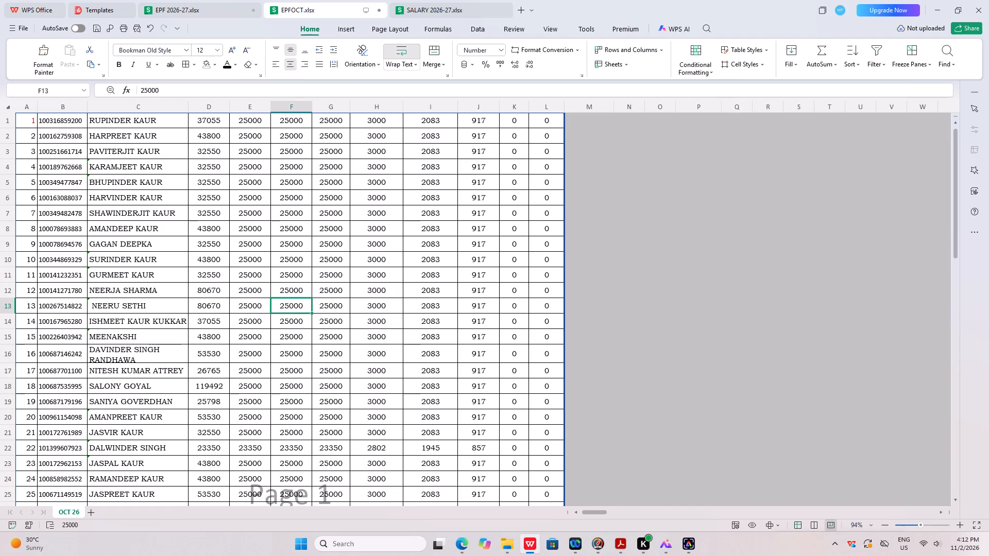
Save the EPFOCT workbook.
left_click(23, 28)
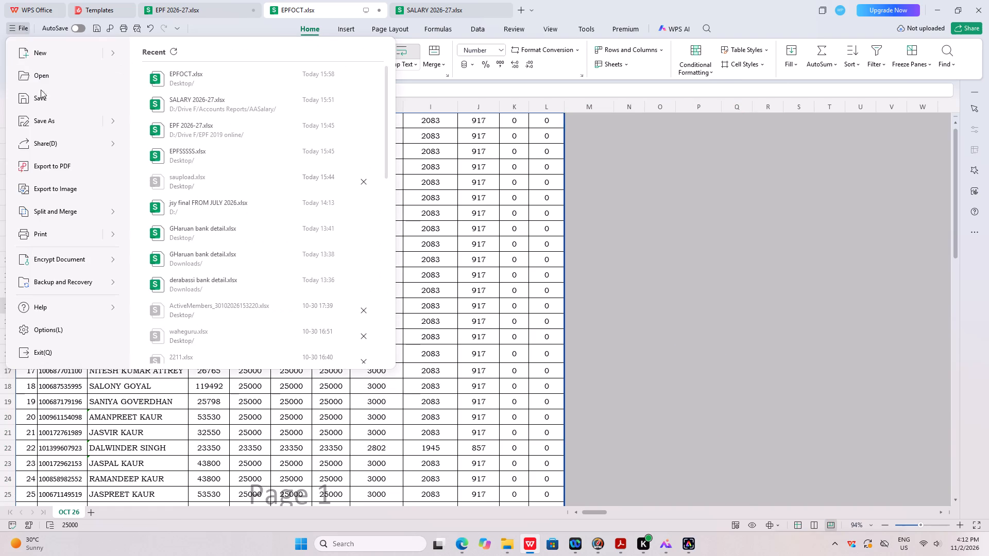
left_click(41, 101)
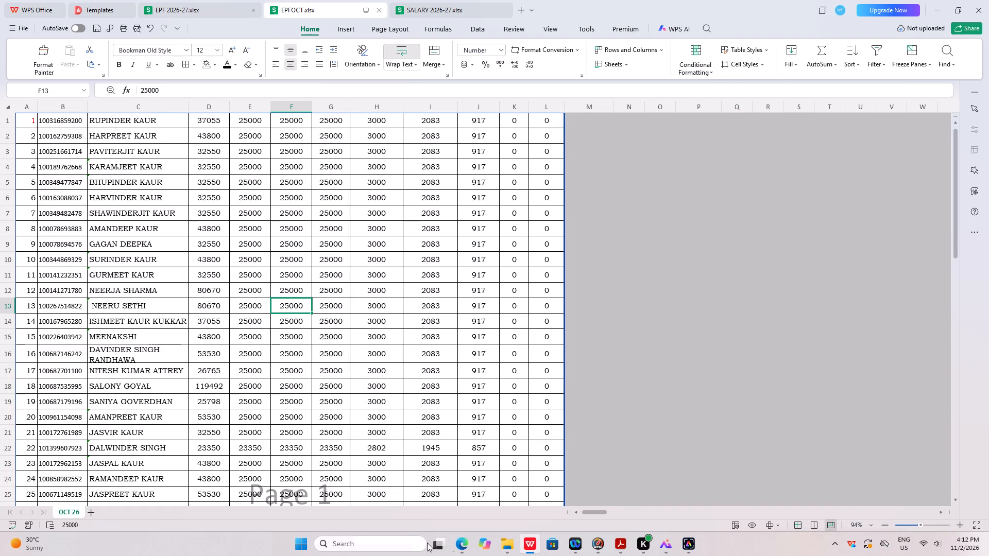
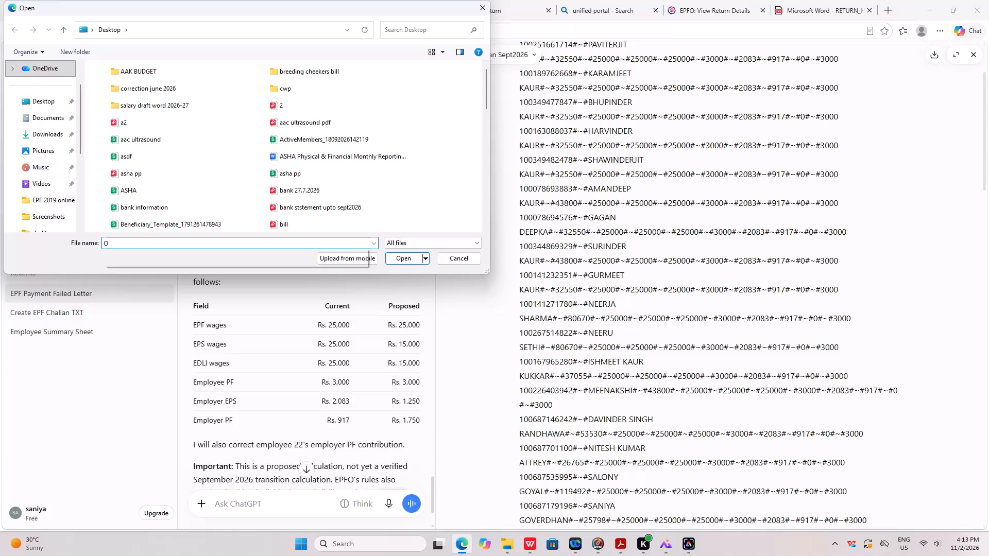
Look for the OCT file by name in the Desktop folder to attach it to the chat, clearing the name for re-entry.
type("T")
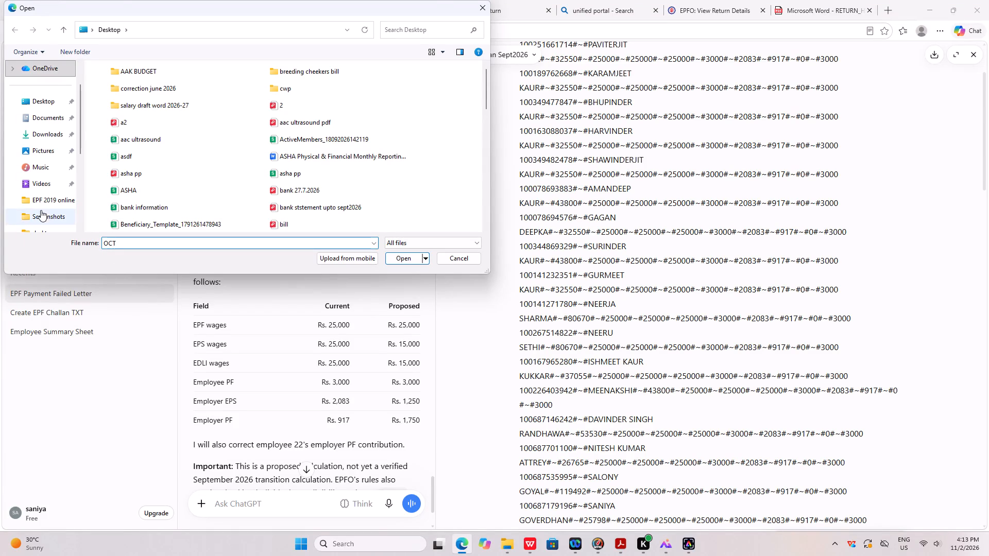
left_click(48, 102)
left_click(141, 245)
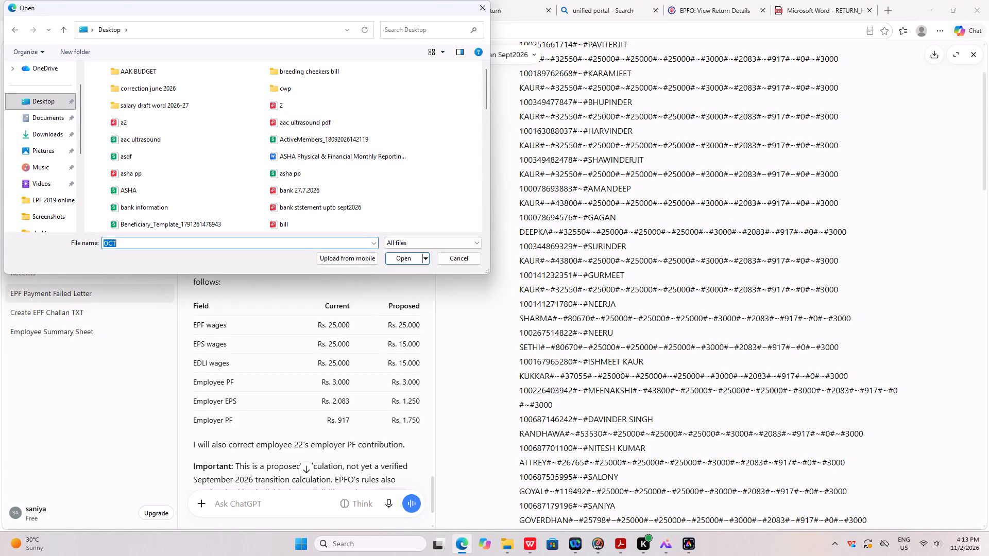
key("BackSpace")
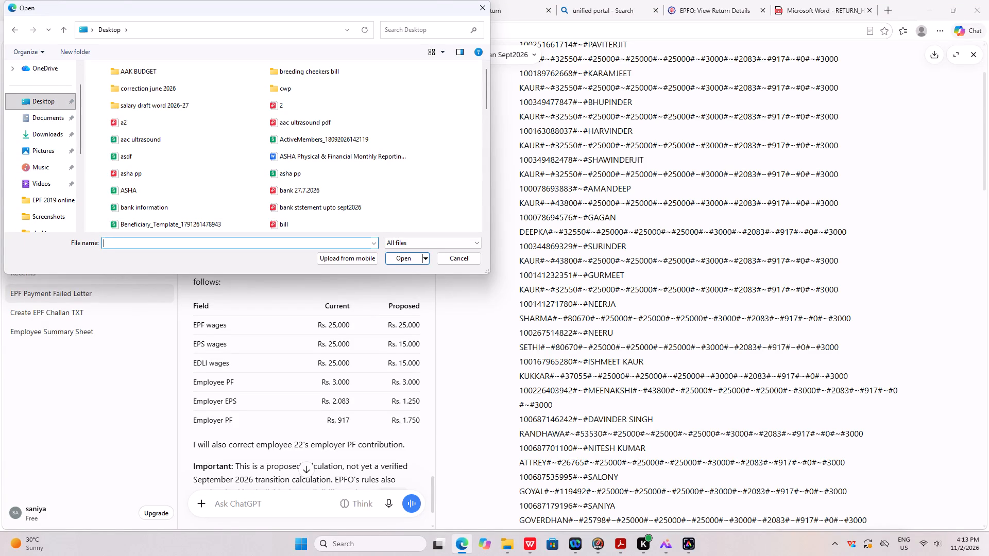
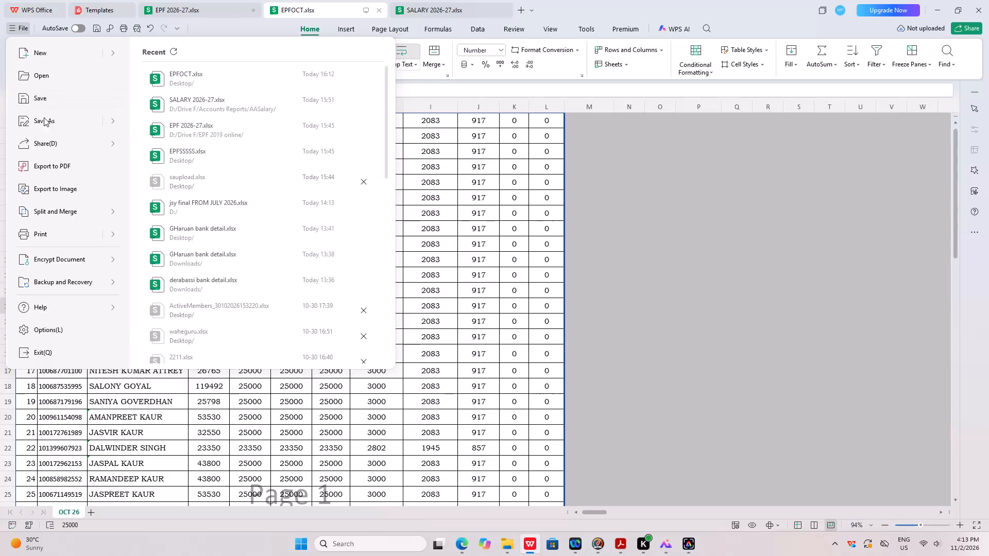
Save the OCT 26 contribution workbook to the Desktop as EPFOCT.xlsx in Microsoft Excel Workbook format, replacing the existing file.
left_click(44, 117)
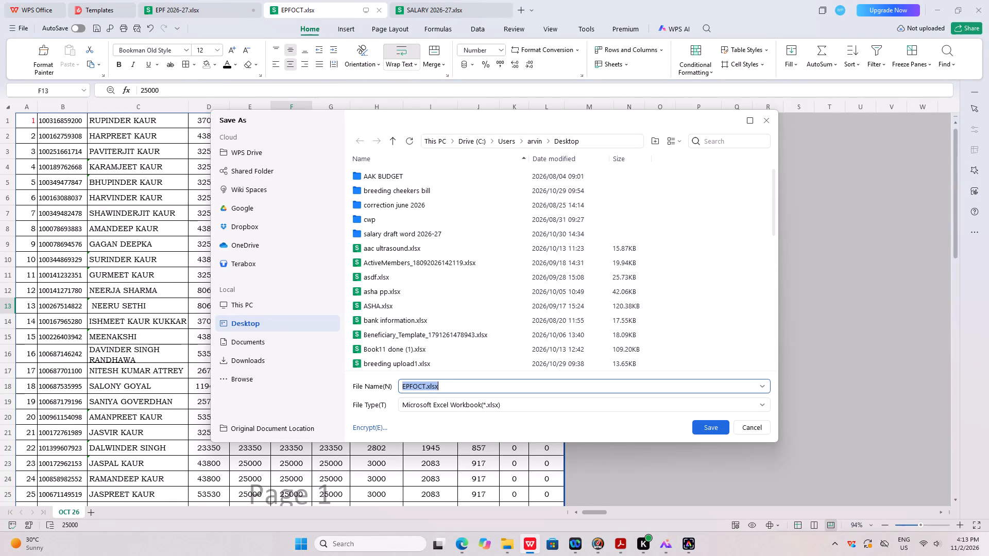
left_click(711, 426)
left_click(479, 277)
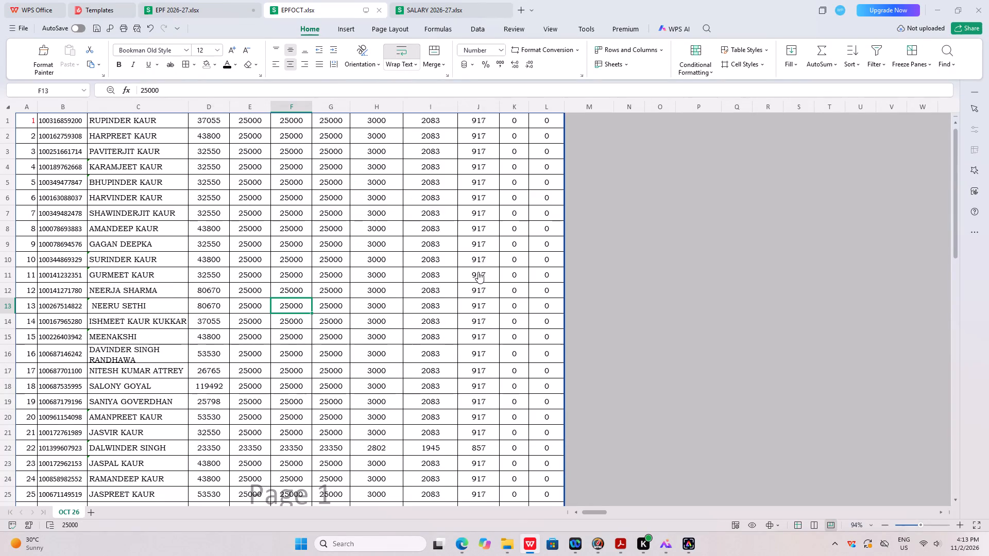
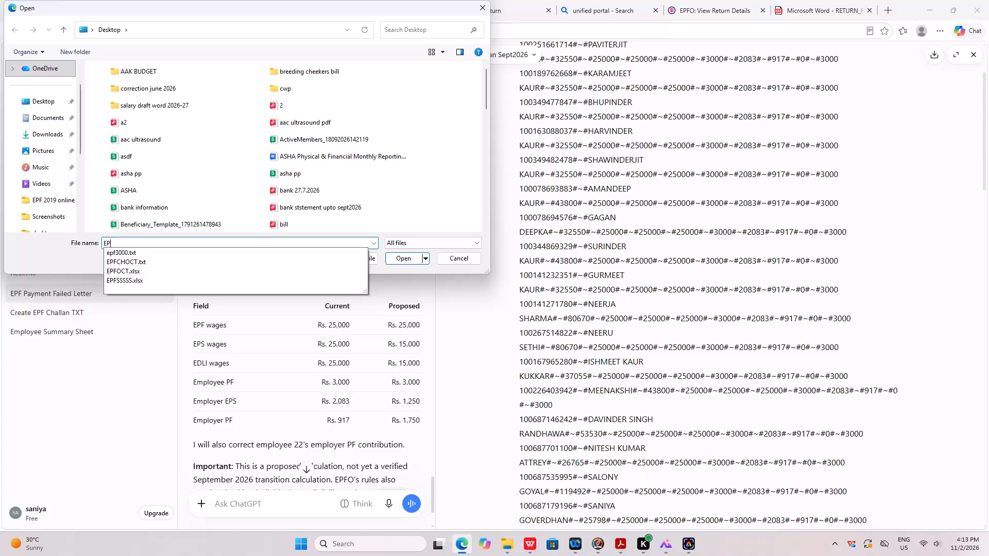
Choose the EPFOCT.xlsx workbook from the Desktop for upload to the ChatGPT conversation.
left_click(135, 269)
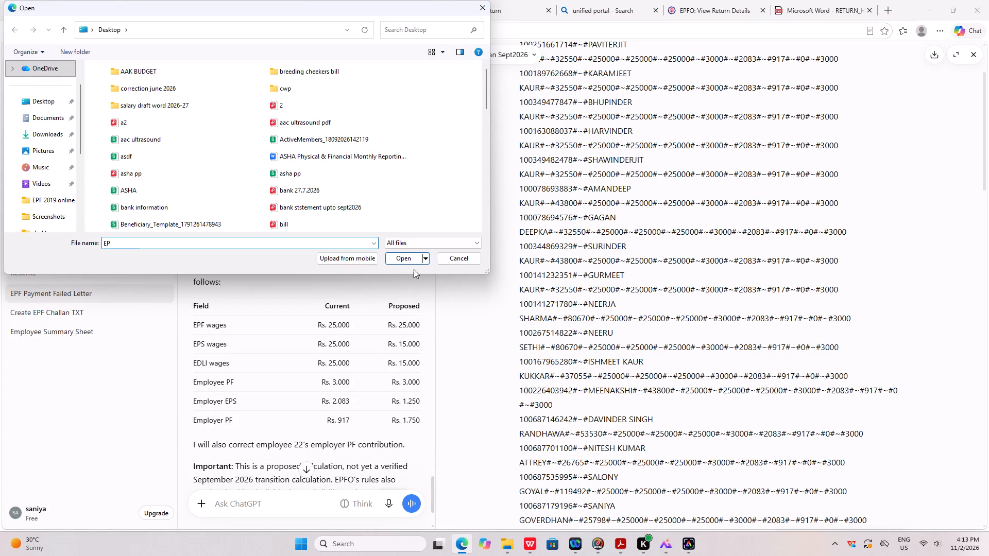
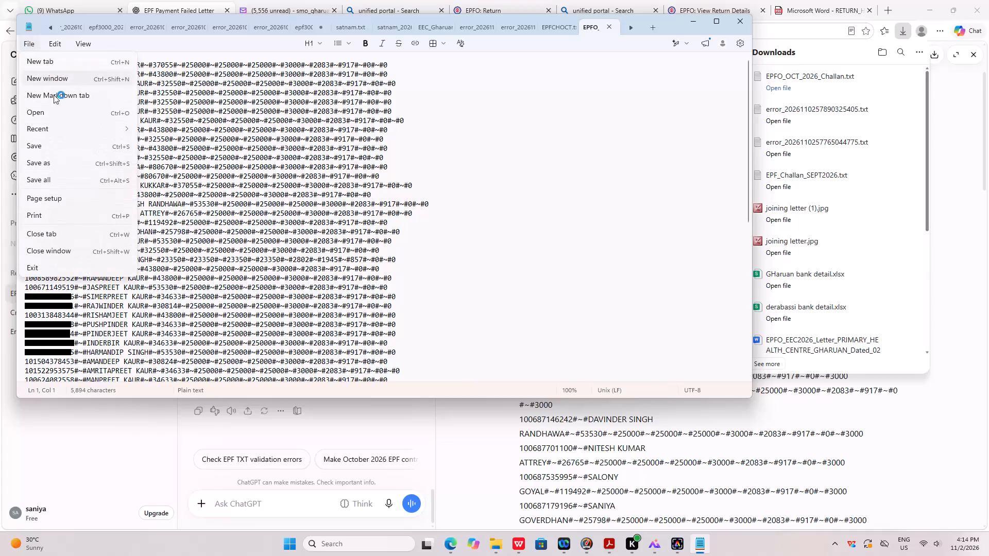
Save the challan text file to the Desktop as EPFO_OCT_2026_Challan, and save it there again, replacing the existing copy.
left_click(50, 166)
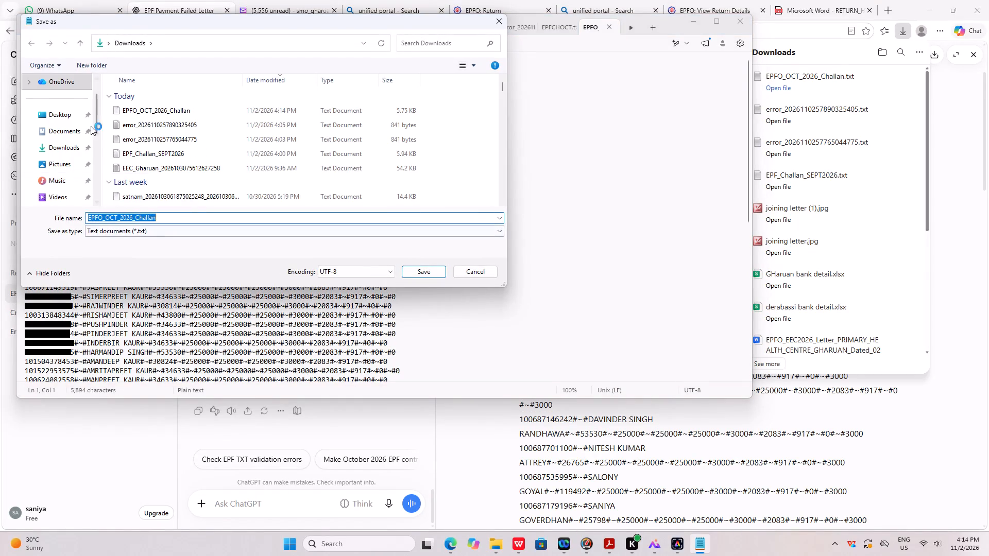
left_click(72, 114)
left_click(422, 269)
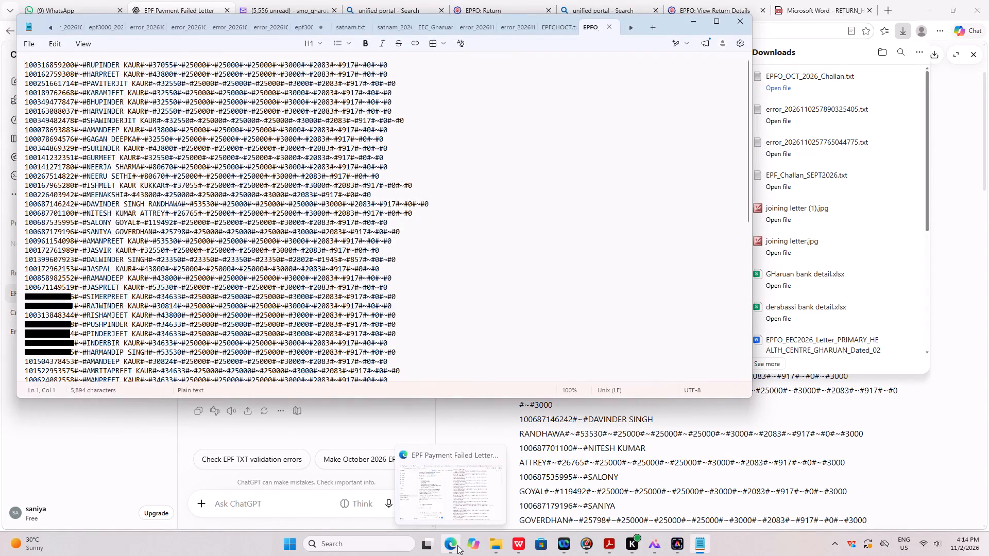
left_click(32, 44)
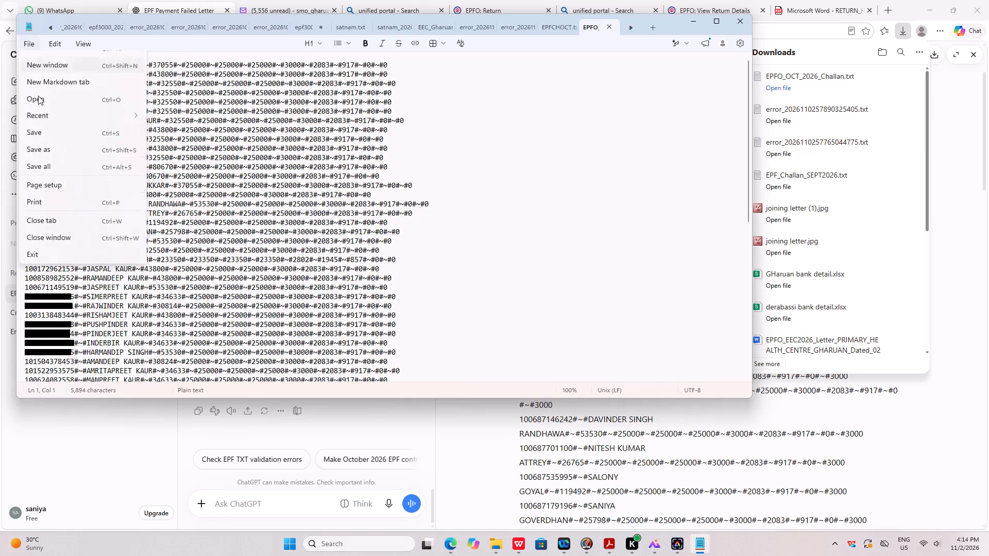
left_click(46, 163)
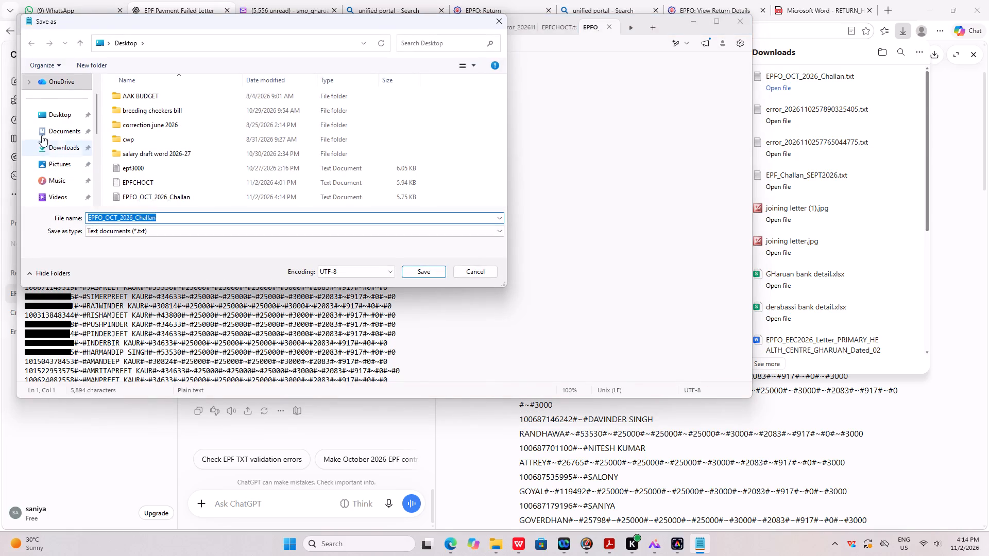
left_click(415, 272)
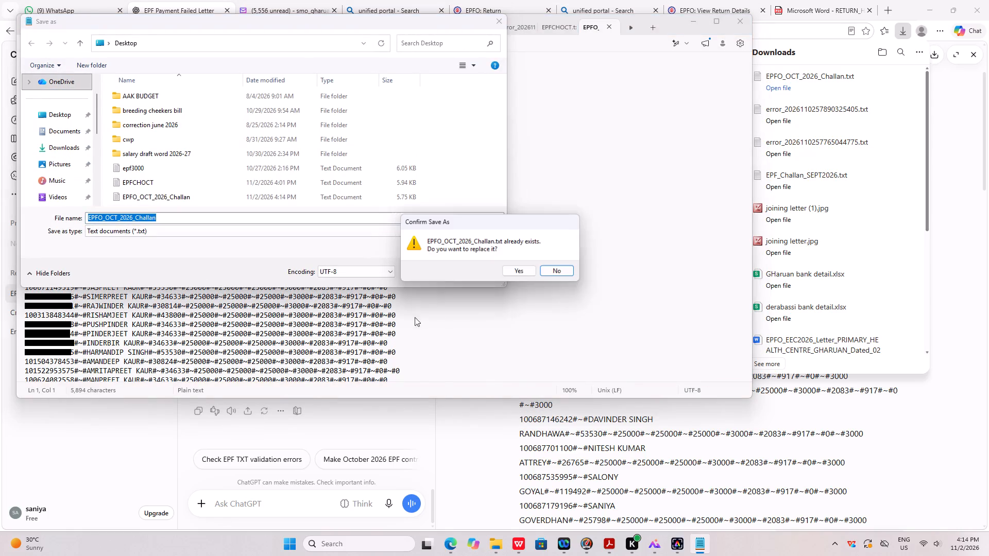
left_click(516, 272)
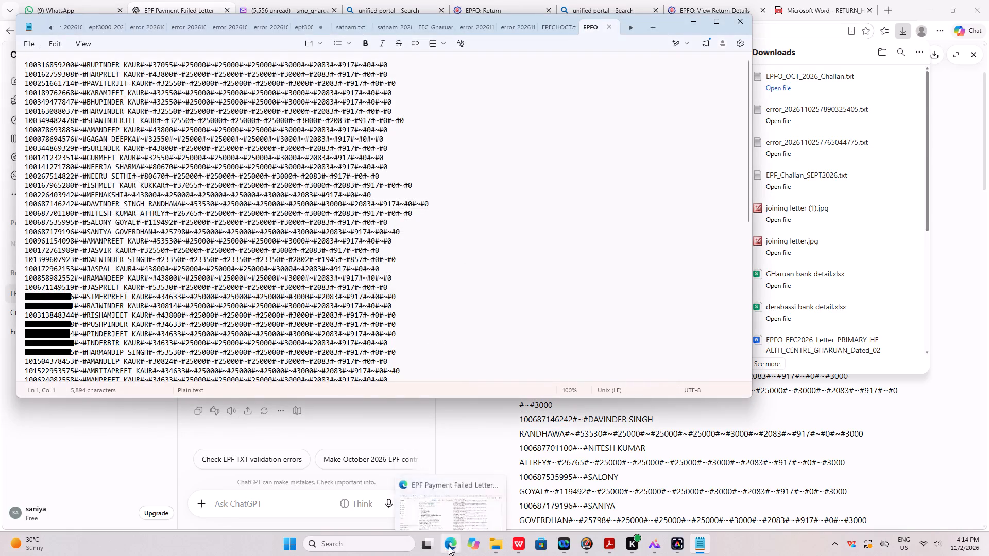
Switch back to the Edge browser window with the ChatGPT conversation and EPFO pages.
left_click(449, 546)
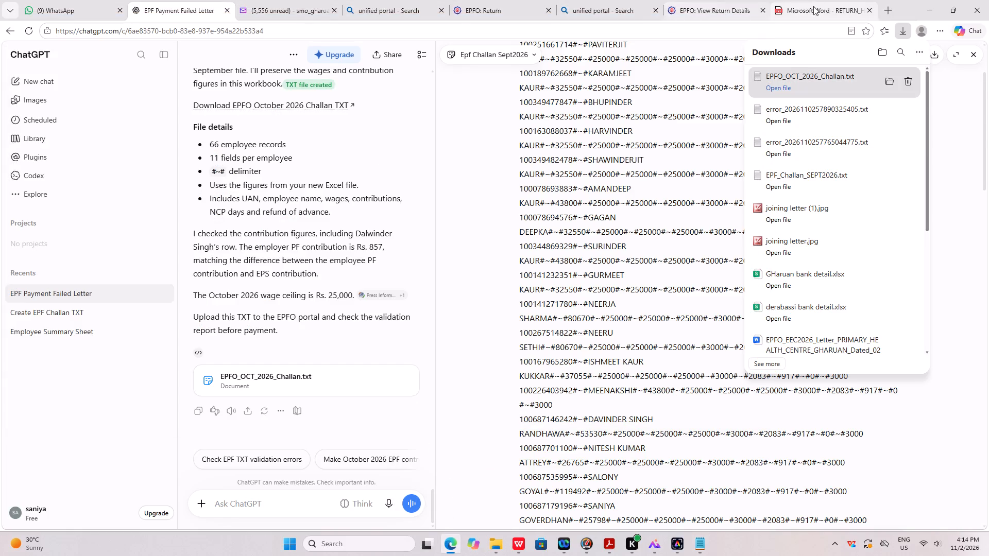
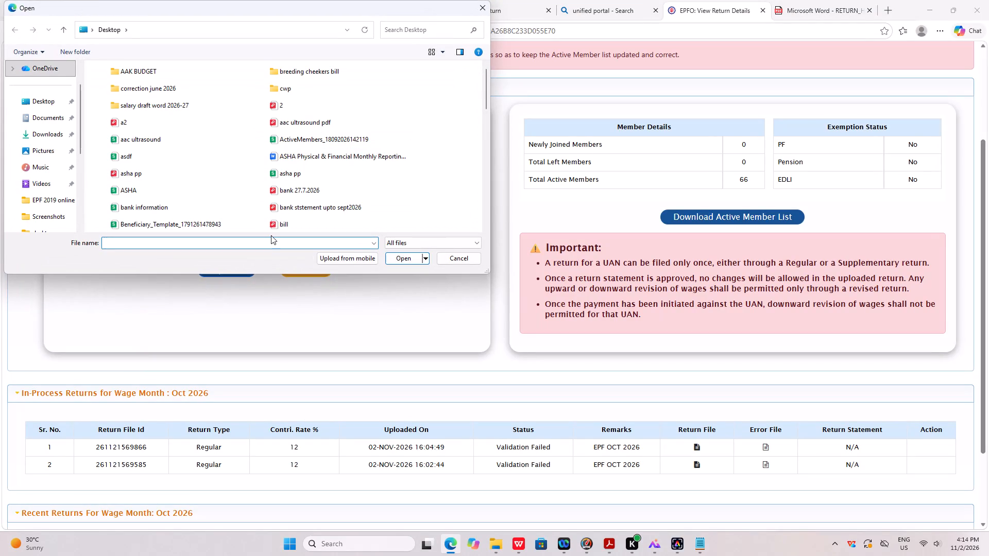
Attach EPFO_OCT_2026_Challan.txt from the Desktop as the return file for wage month Oct 2026.
key("e")
key("p")
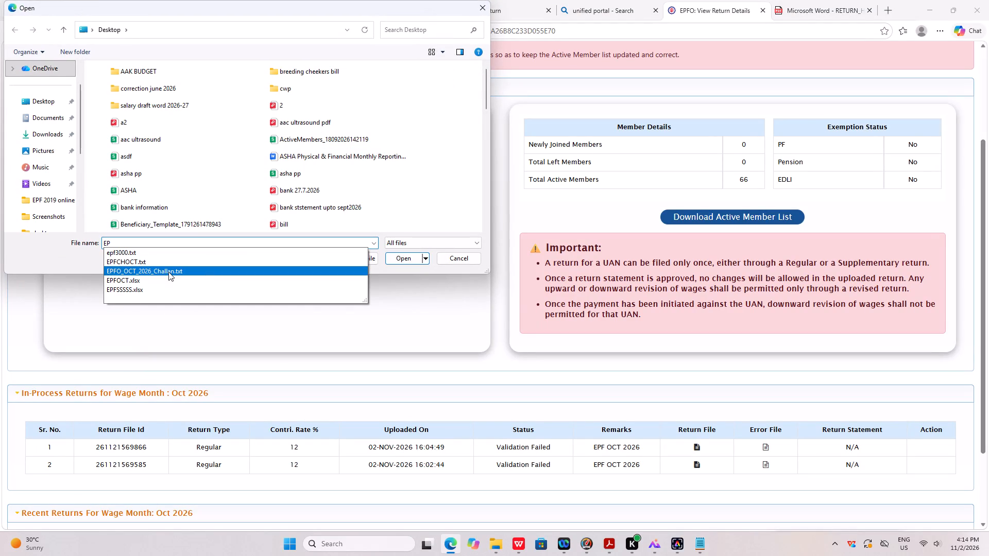
left_click(168, 272)
left_click(400, 255)
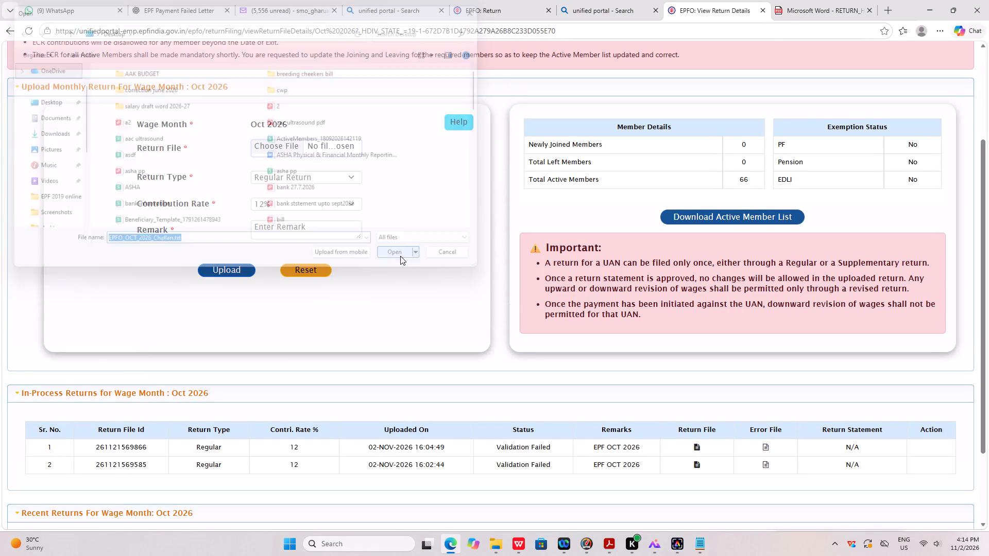
Enter the remark EPF OCT 2026 and submit the regular return at the 12% contribution rate for upload.
left_click(283, 233)
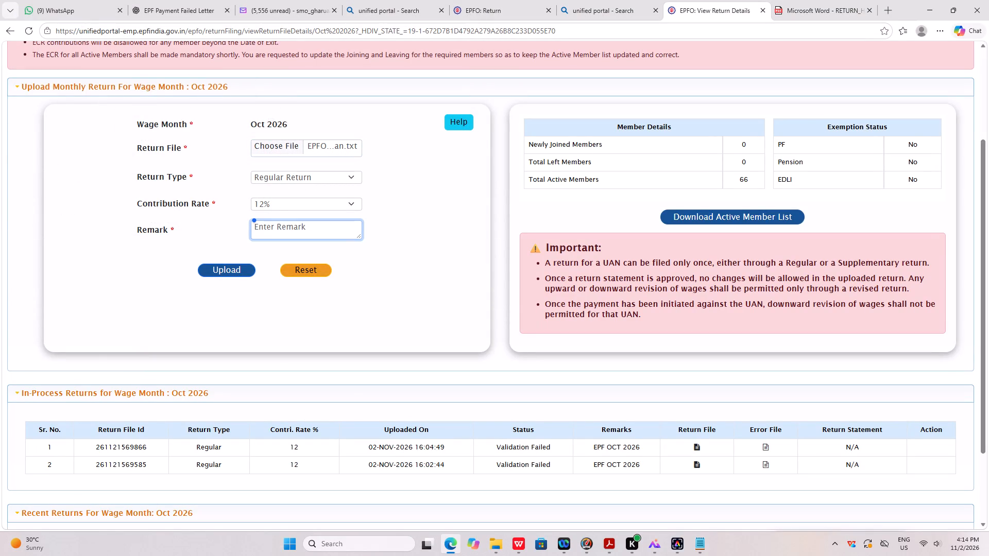
type("EPF")
key("space")
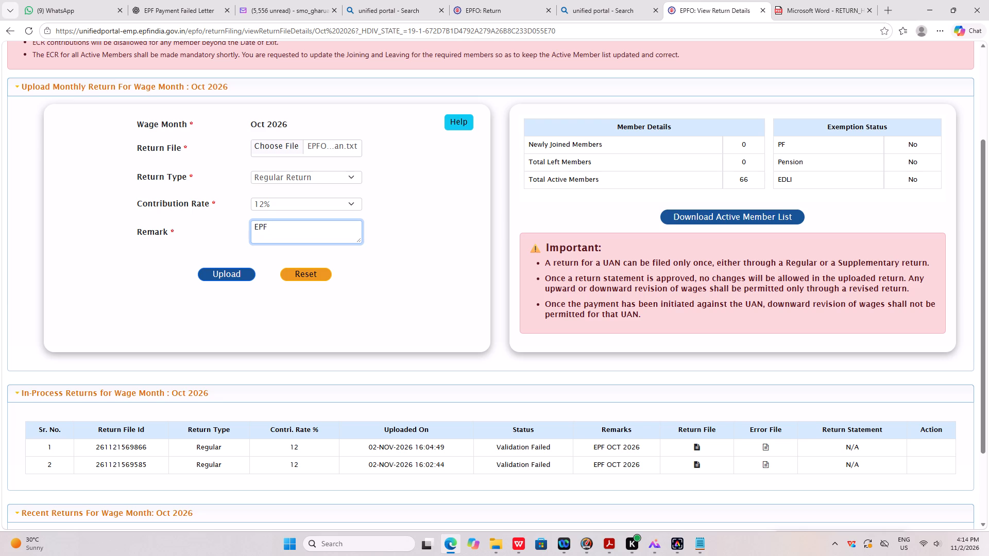
type("OCT 2026")
left_click(235, 277)
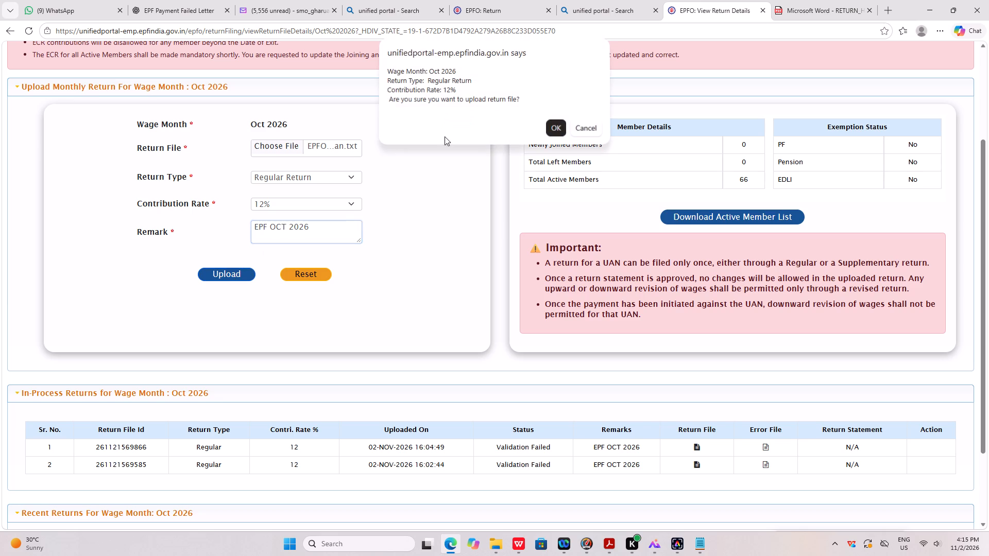
left_click(560, 133)
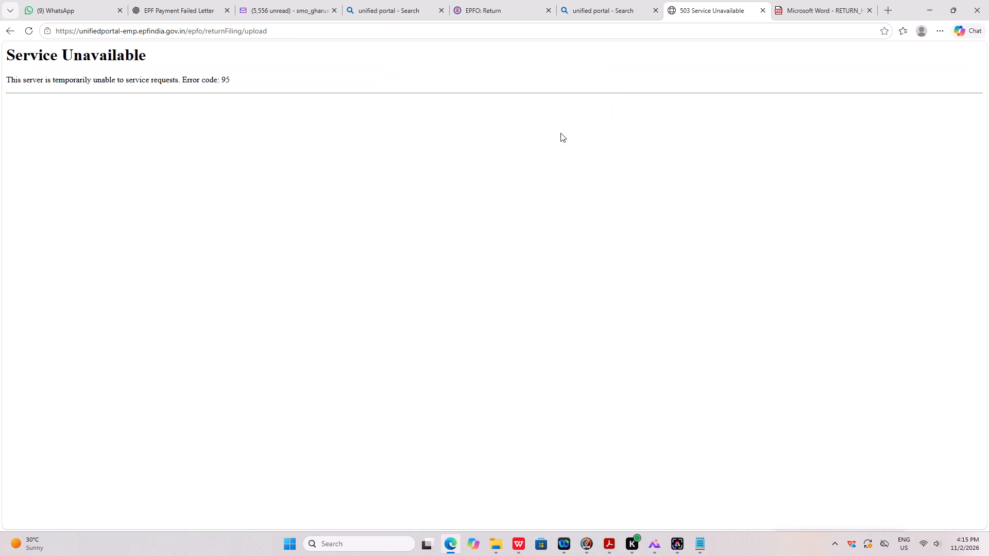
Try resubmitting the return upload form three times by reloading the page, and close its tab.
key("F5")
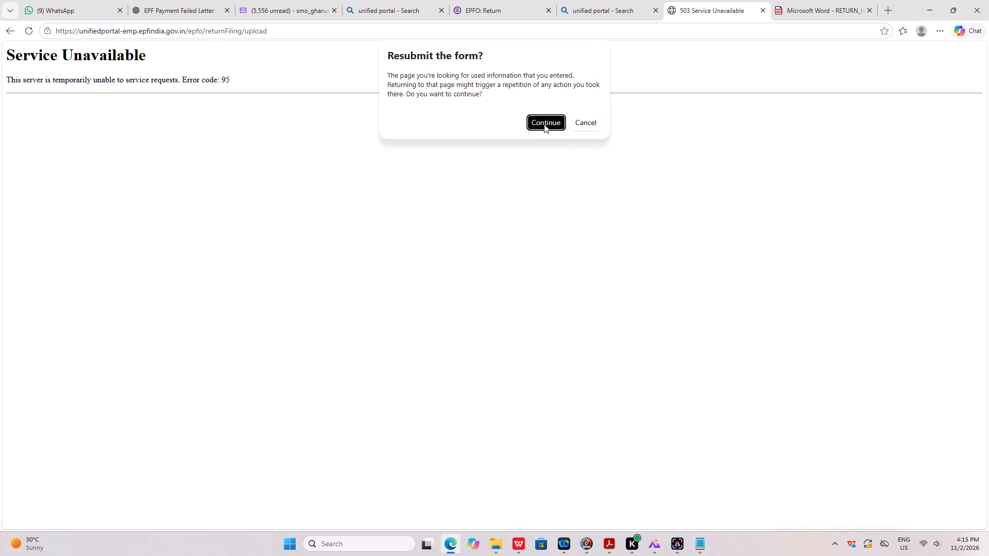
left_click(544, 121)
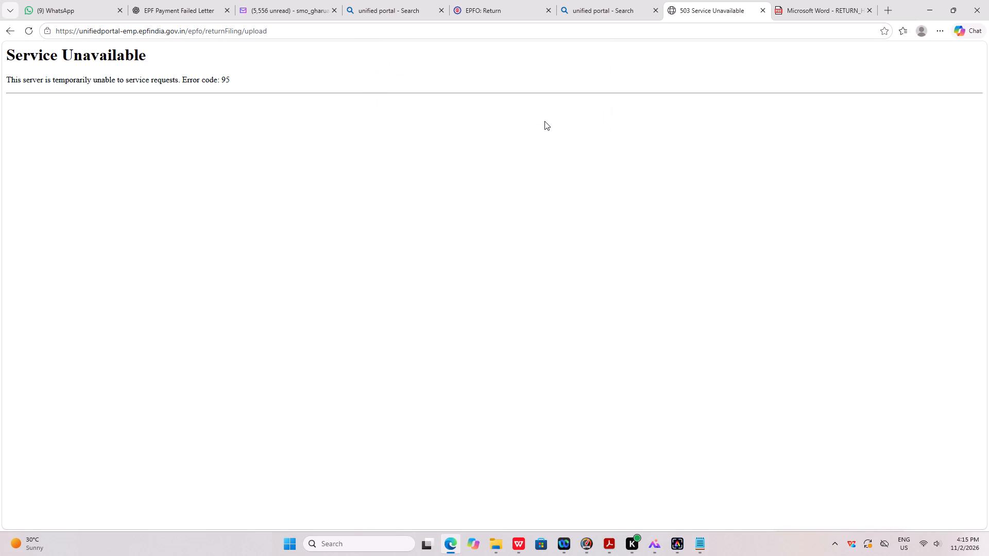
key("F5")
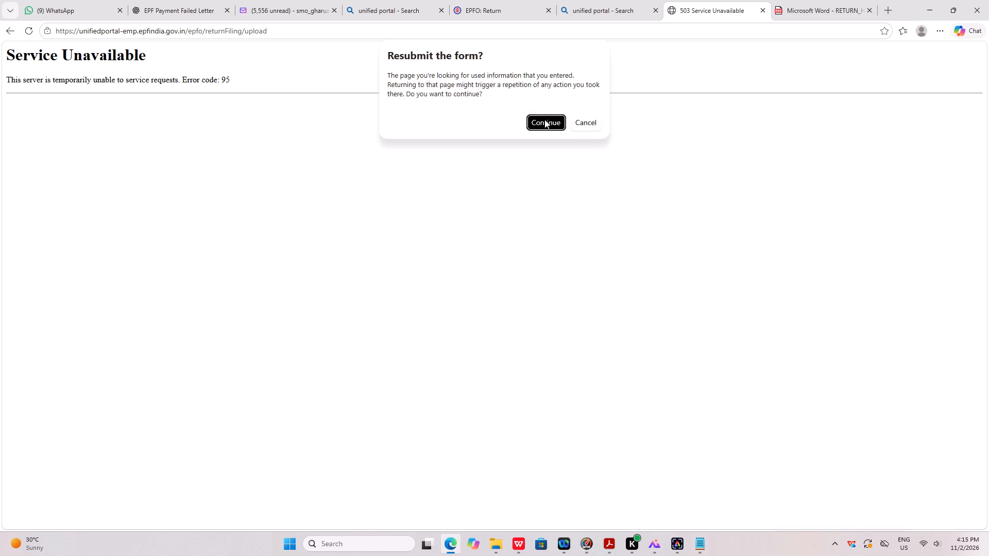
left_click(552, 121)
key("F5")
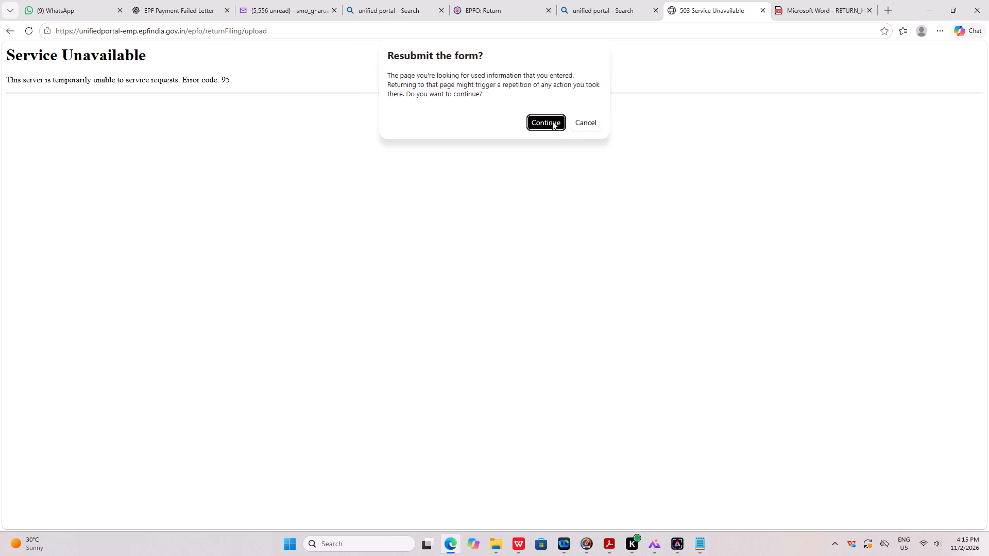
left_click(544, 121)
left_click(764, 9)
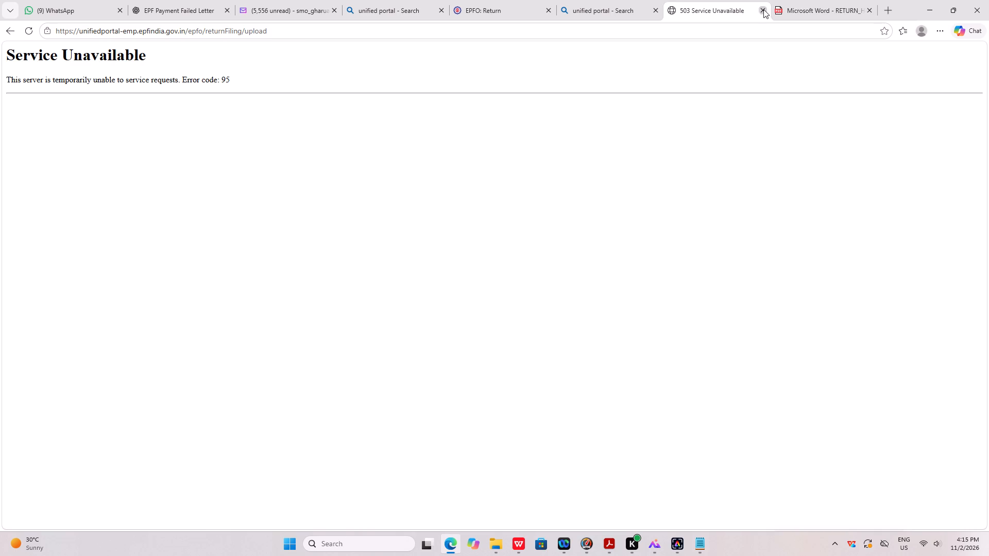
Search the web for unfiedprotal in a new tab and open the EPFO: Home result.
left_click(776, 8)
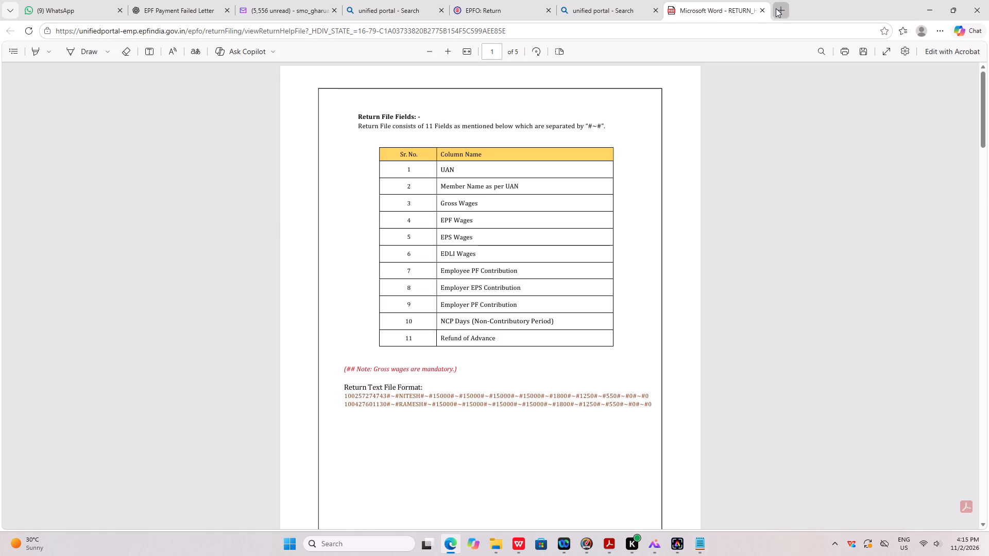
type("UNF")
type("IED")
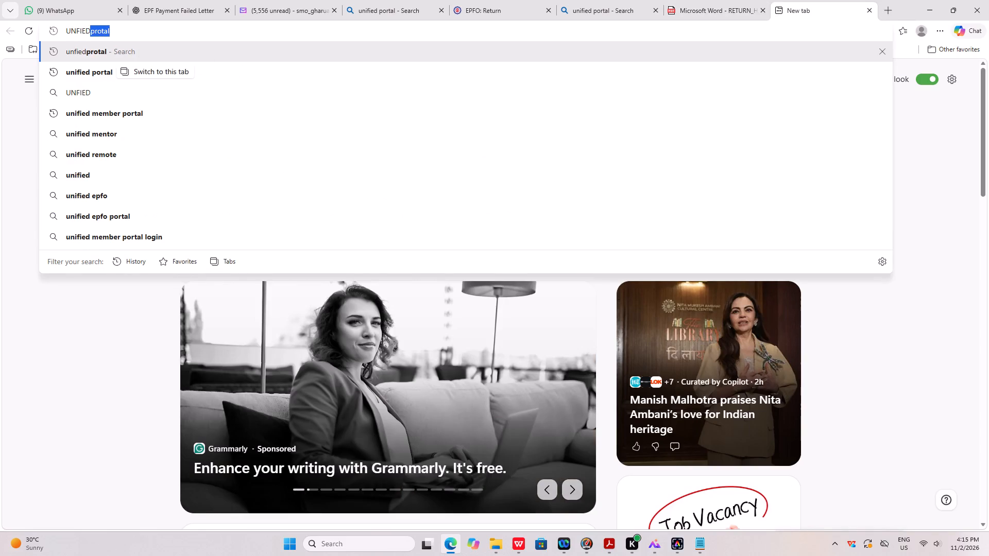
left_click(104, 47)
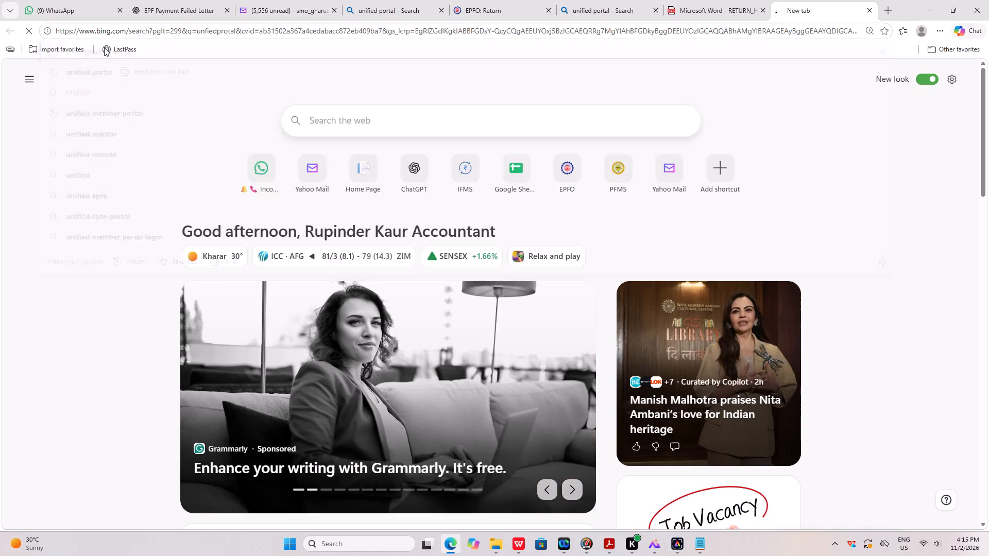
left_click(126, 220)
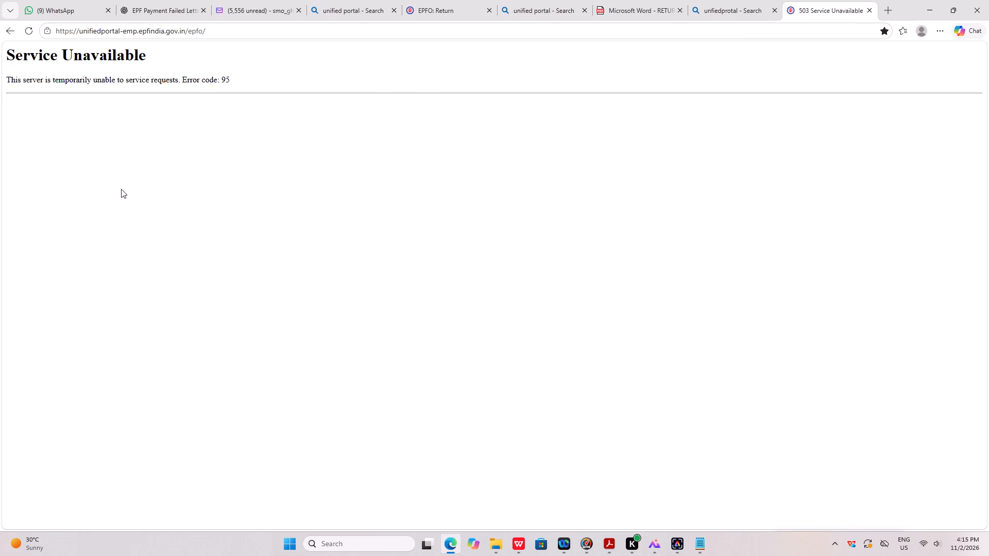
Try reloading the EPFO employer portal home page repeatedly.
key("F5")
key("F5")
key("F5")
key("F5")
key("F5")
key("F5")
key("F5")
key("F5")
Close the tab holding the return file format help PDF.
left_click(657, 9)
left_click(682, 9)
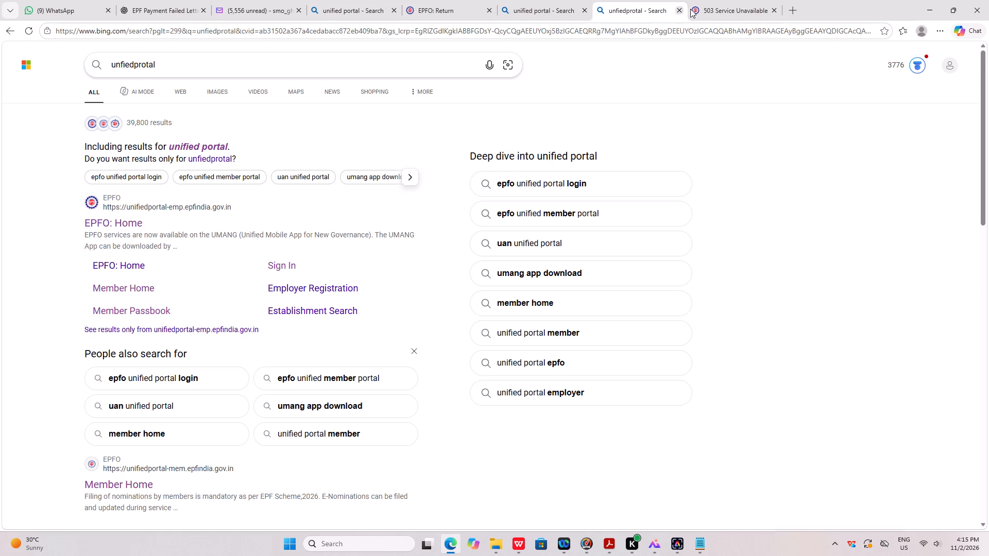
Close the duplicate unified portal search tab that sits beside the unfiedprotal search.
left_click(587, 10)
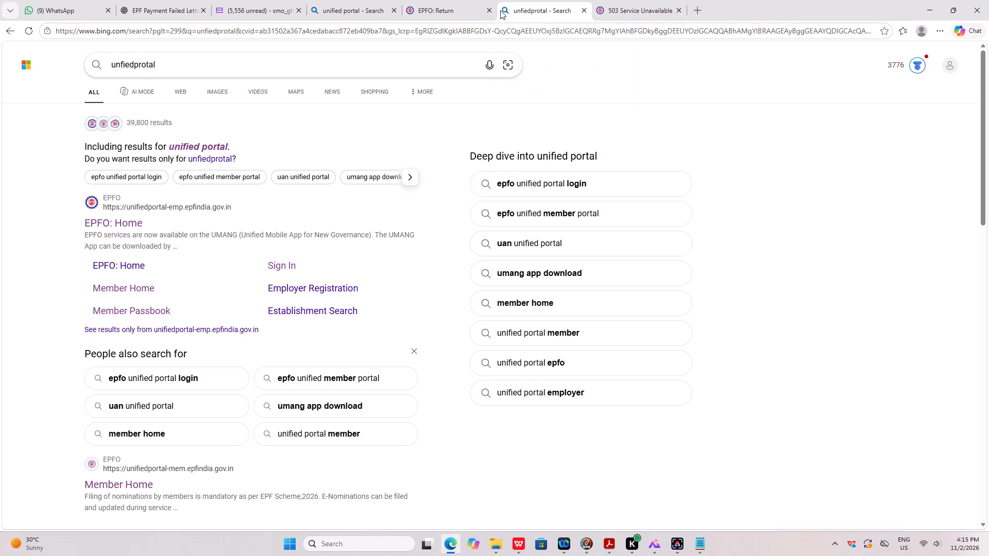
Try verifying the payment status from the EPFO: Return page, and close its tab.
left_click(472, 9)
left_click(845, 230)
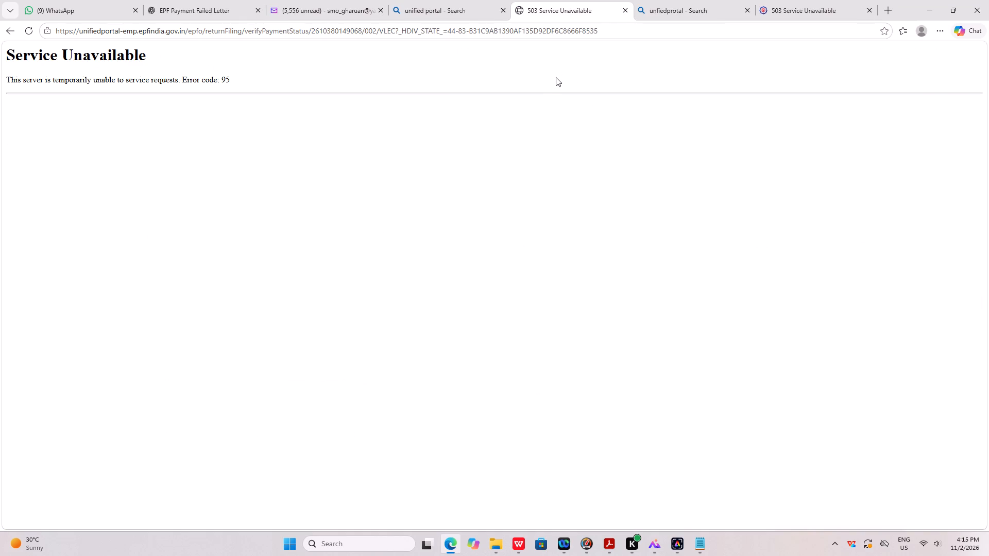
left_click(627, 10)
Go back to the remaining unified portal search results.
left_click(473, 10)
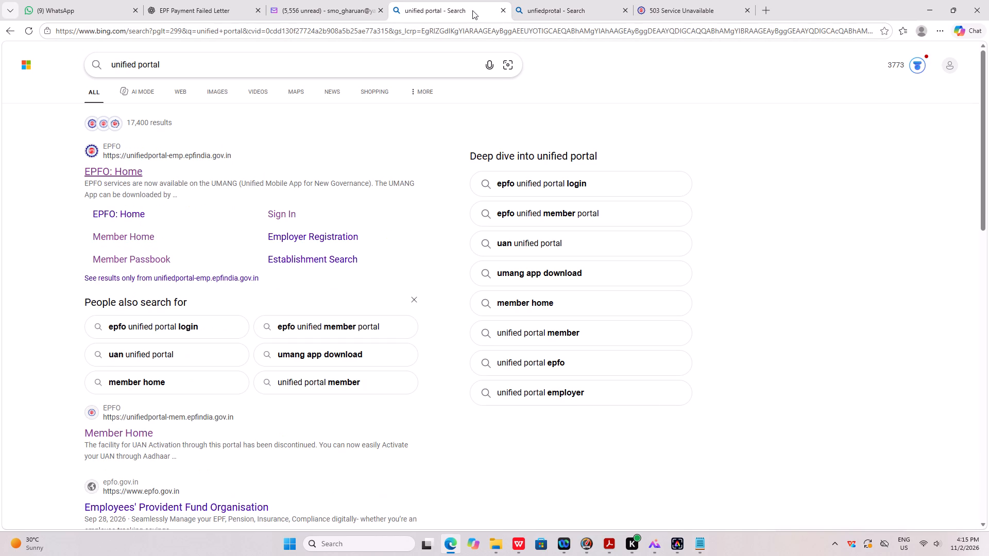
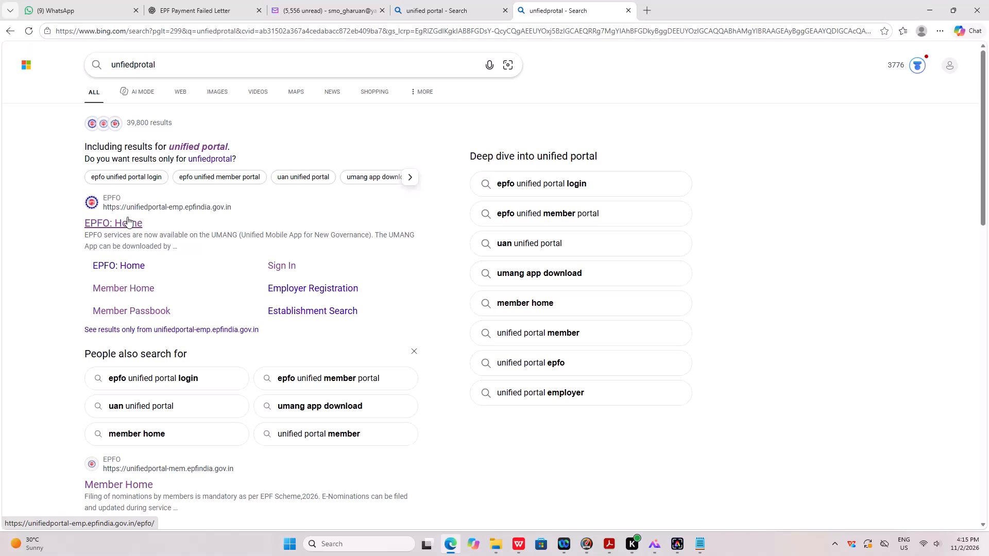
Try opening the EPFO: Home result again from the unfiedprotal search results.
left_click(127, 217)
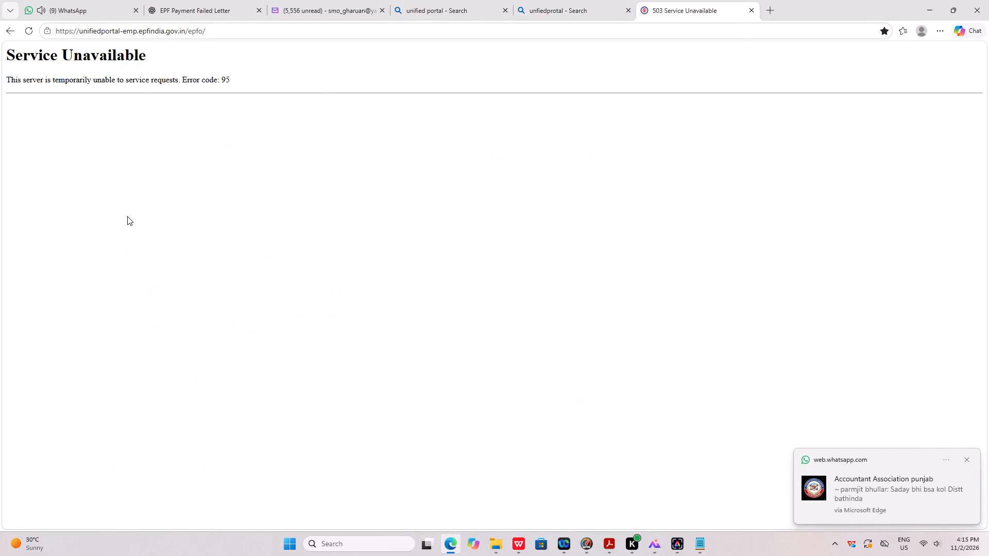
Close the web browser window and the Notepad window holding the EPF contribution text files.
left_click(978, 3)
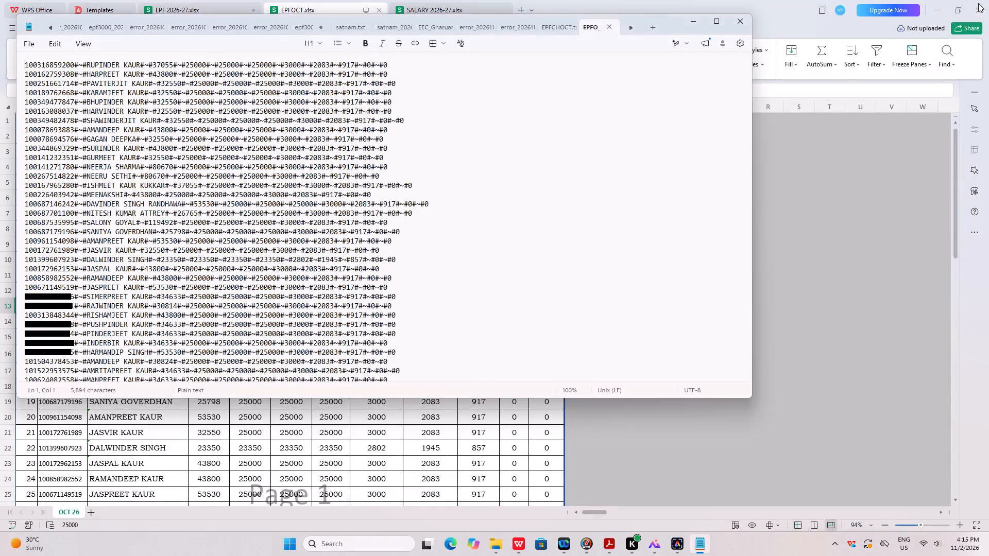
left_click(739, 23)
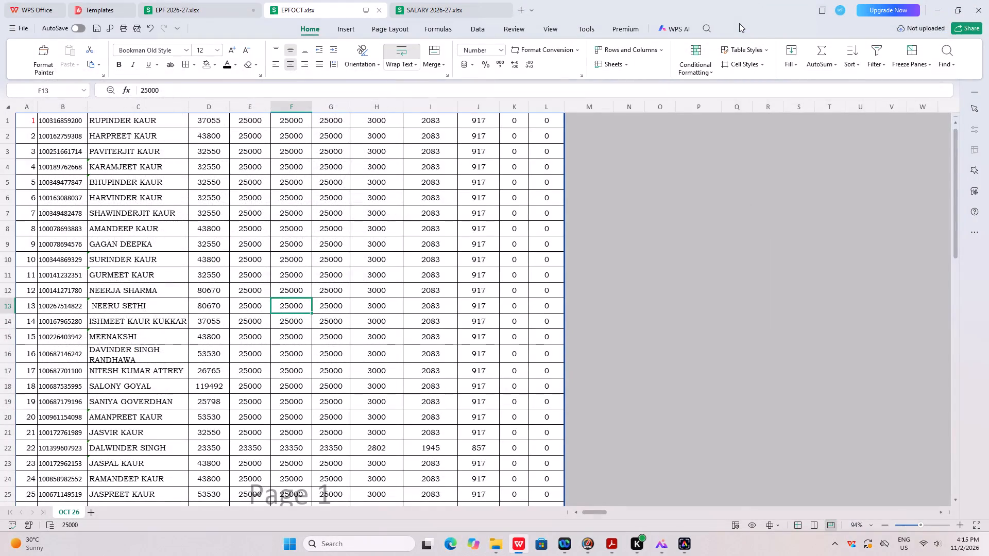
Close the WPS Office window with its open workbooks, saving the changes to EPF 2026-27.xlsx.
left_click(977, 9)
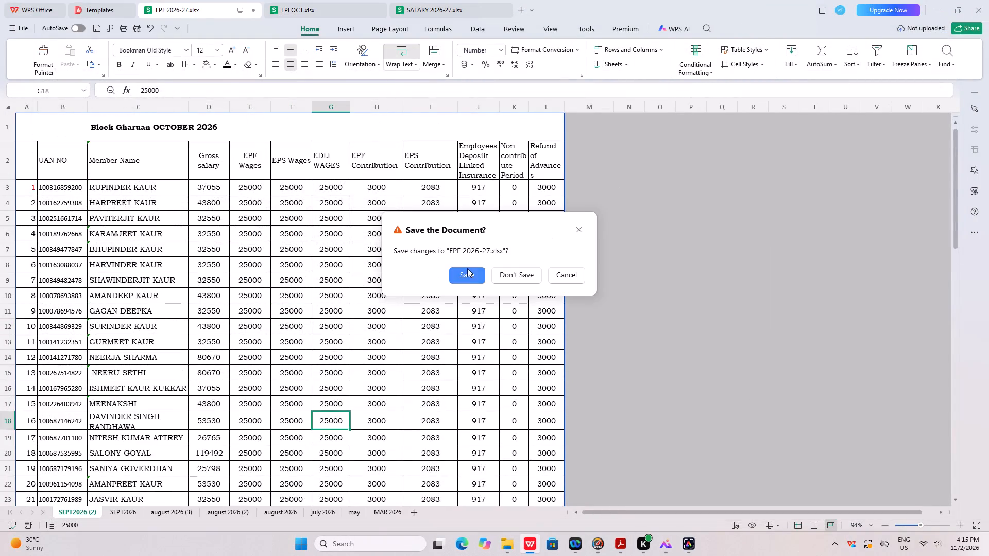
left_click(467, 268)
left_click(687, 274)
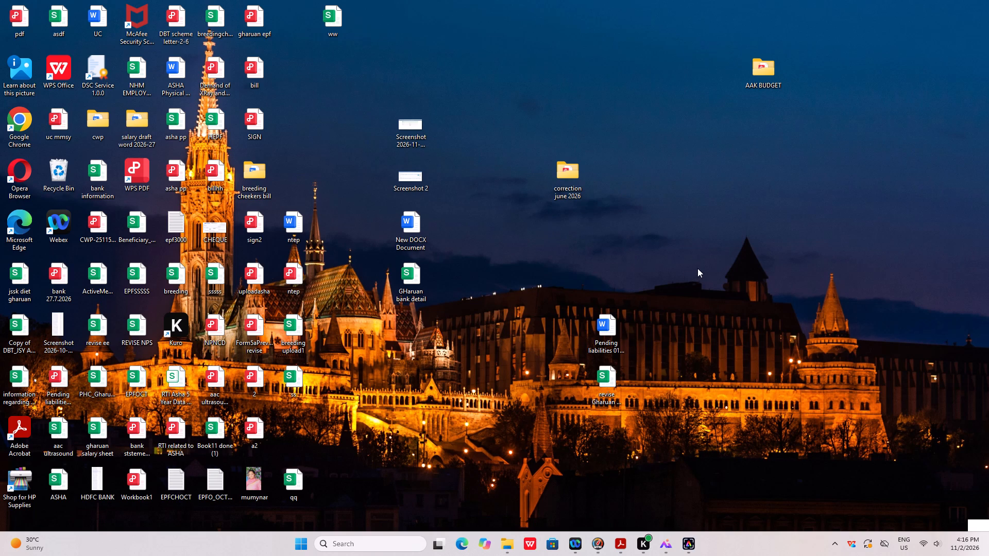